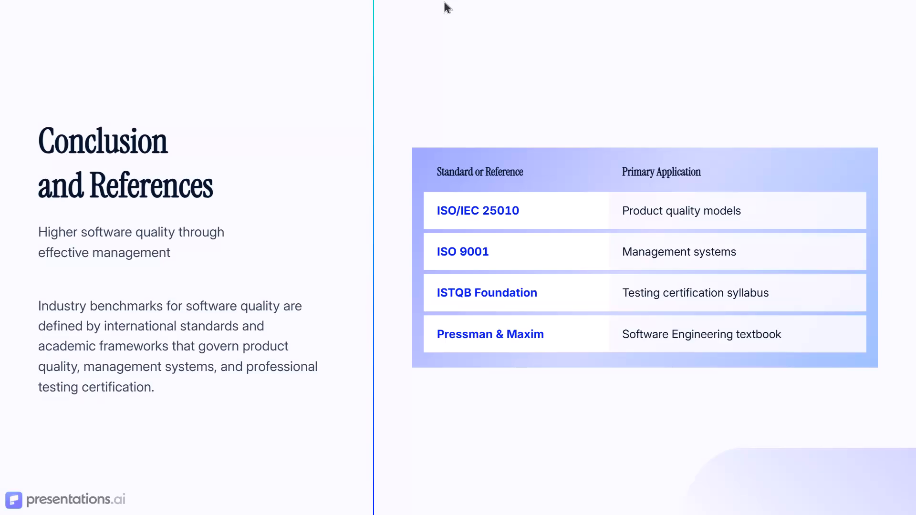
# End the Snipping Tool screen recording of the presentation on its Conclusion and References slide.
pyautogui.click(387, 24)
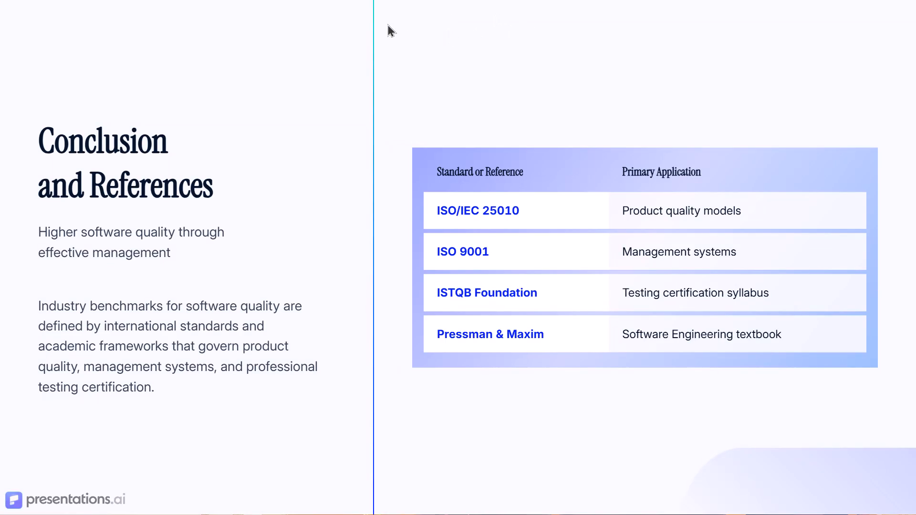
pyautogui.click(405, 24)
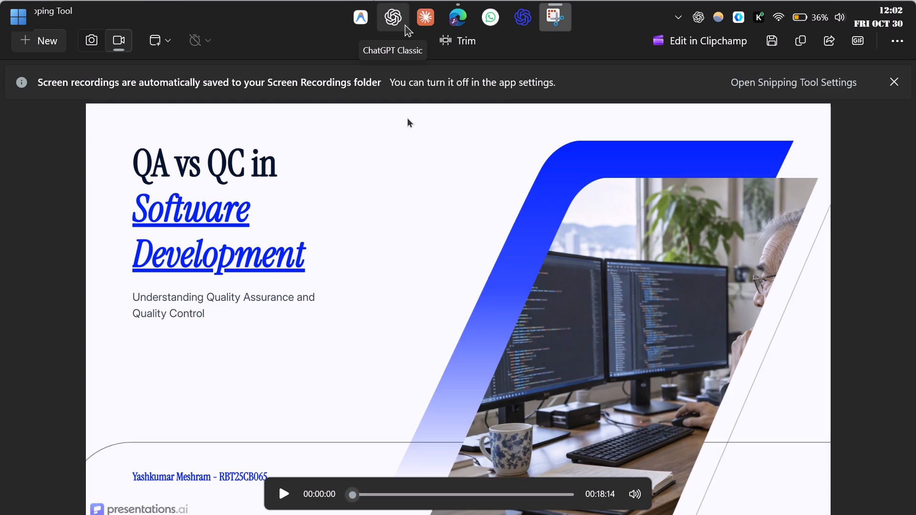
# Return to the desktop and launch DaVinci Resolve.
pyautogui.moveTo(443, 0); pyautogui.dragTo(451, 1)
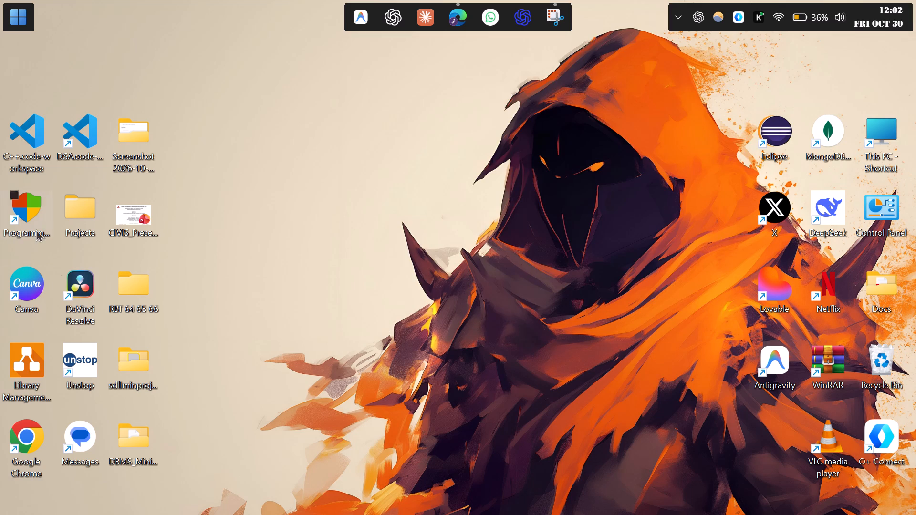
pyautogui.doubleClick(71, 288)
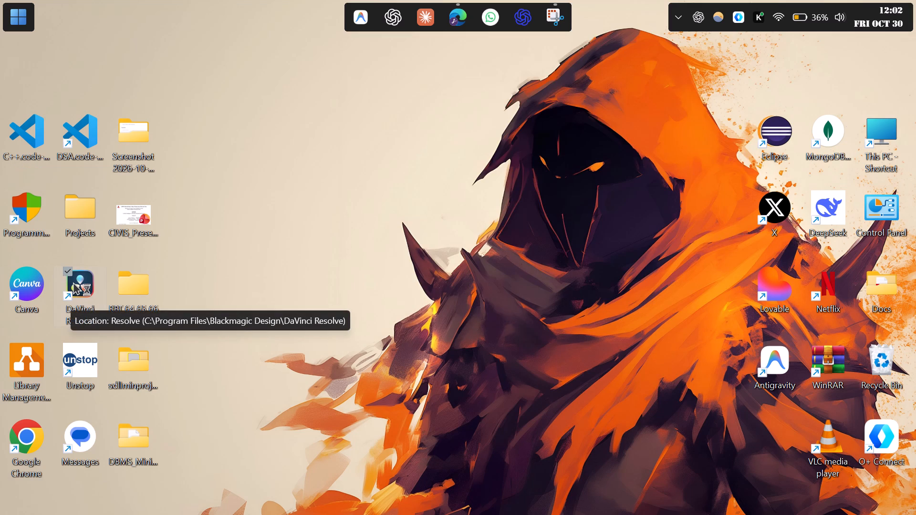
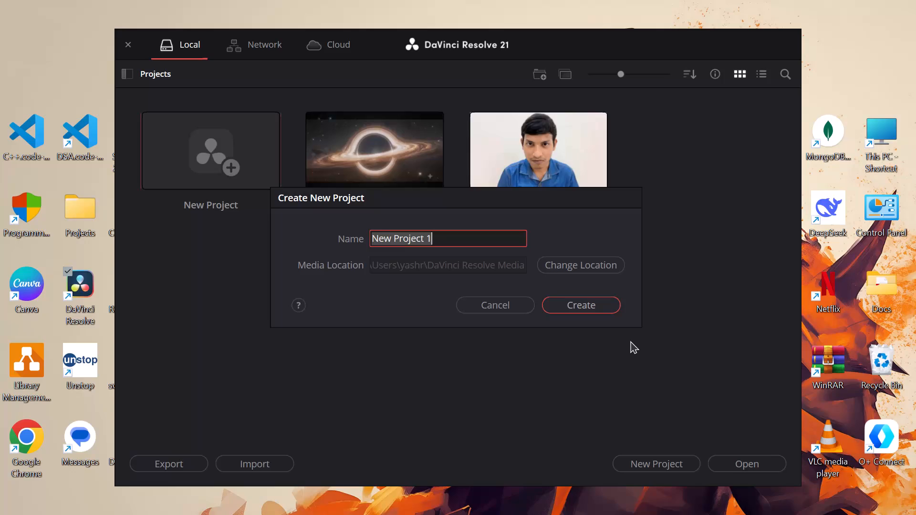
# Name the new project SEQA_ in the project creation dialog.
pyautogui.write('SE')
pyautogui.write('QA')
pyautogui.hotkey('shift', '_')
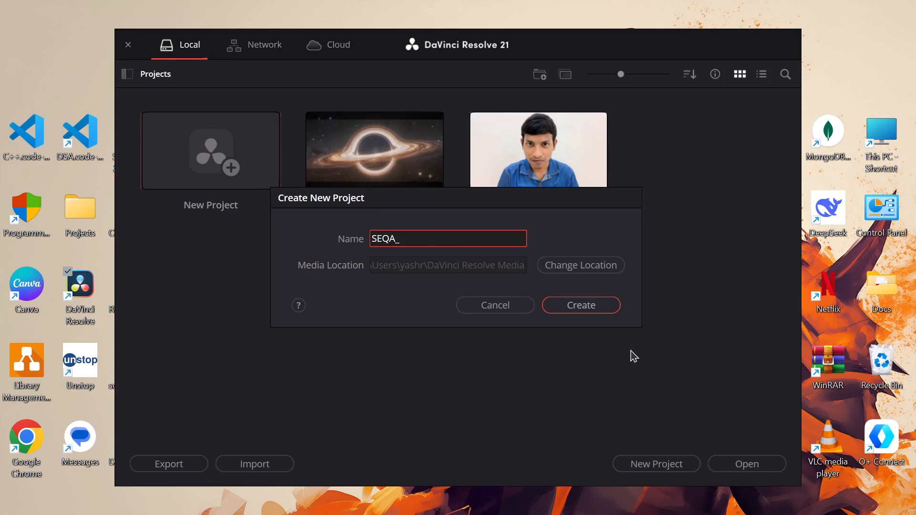
# Complete the new project's name as SEQA_QA_vs_QC.
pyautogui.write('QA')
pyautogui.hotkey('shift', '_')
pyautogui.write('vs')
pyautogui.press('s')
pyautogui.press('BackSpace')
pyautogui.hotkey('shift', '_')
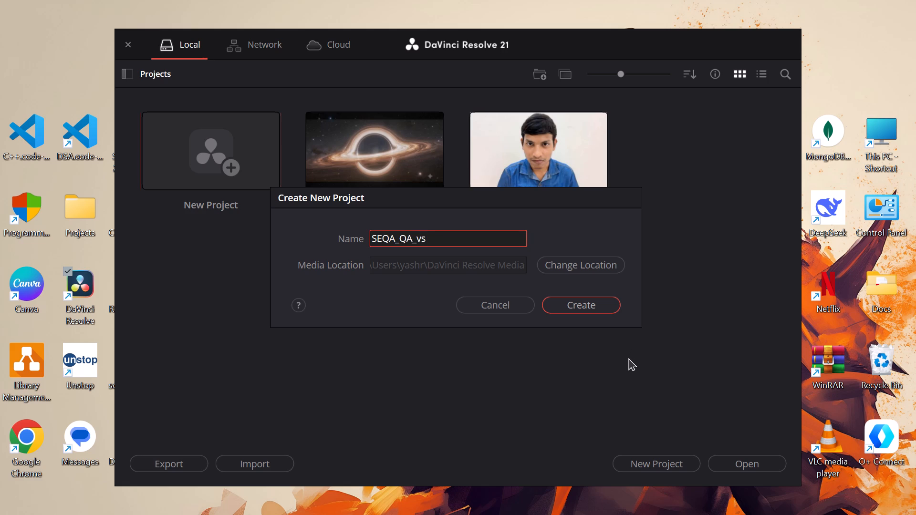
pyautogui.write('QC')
# Set the project's media location to the Downloads folder and create the project.
pyautogui.click(612, 267)
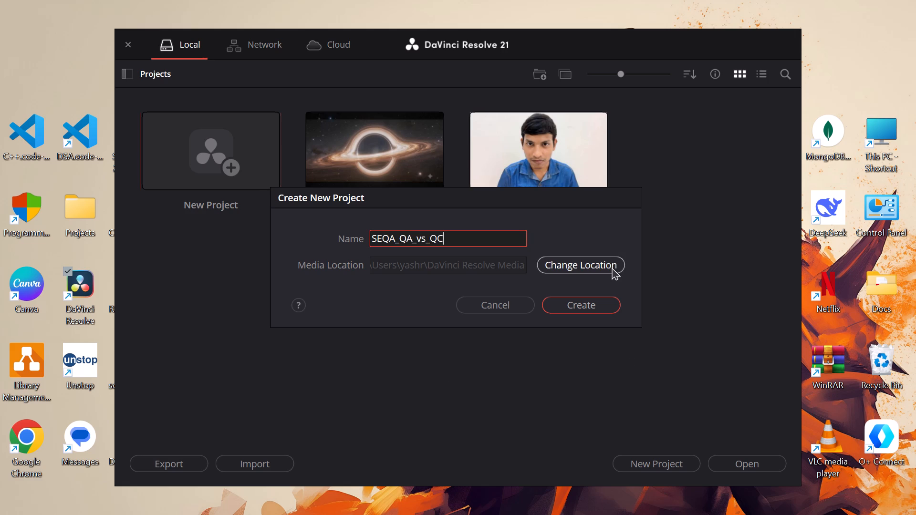
pyautogui.click(354, 272)
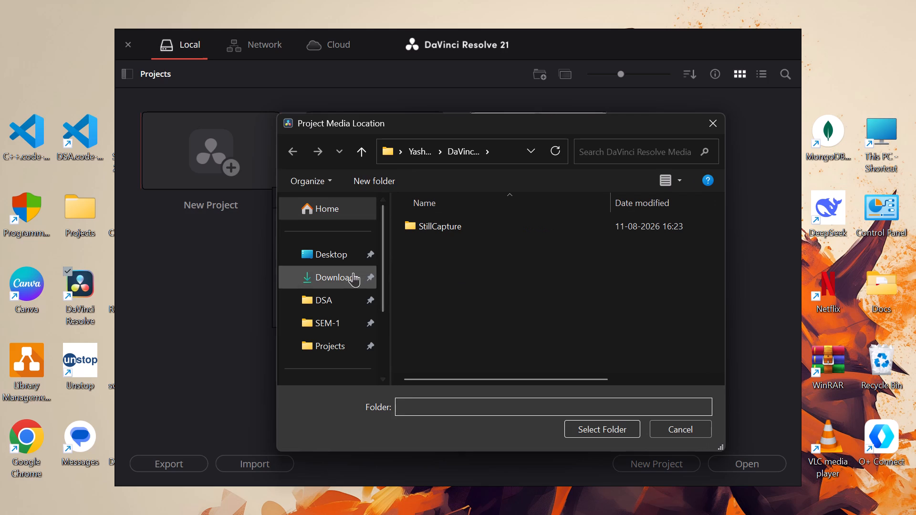
pyautogui.click(613, 437)
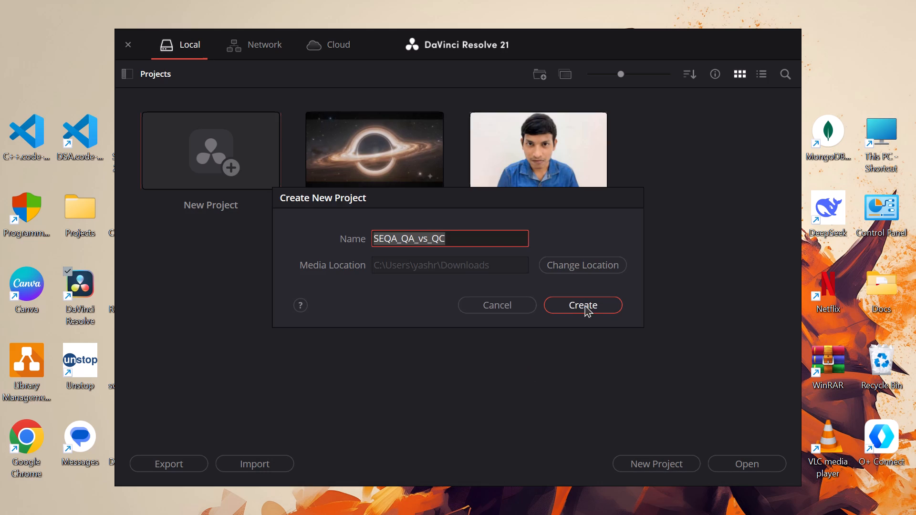
pyautogui.click(587, 304)
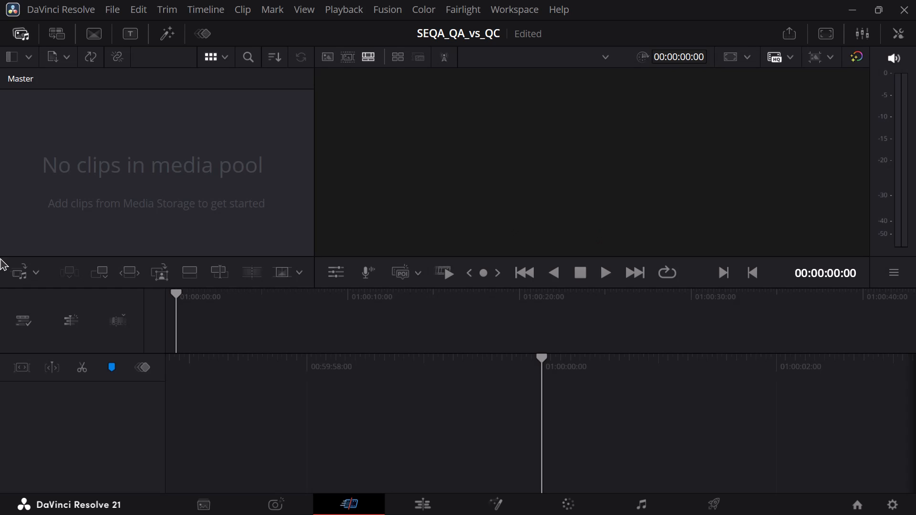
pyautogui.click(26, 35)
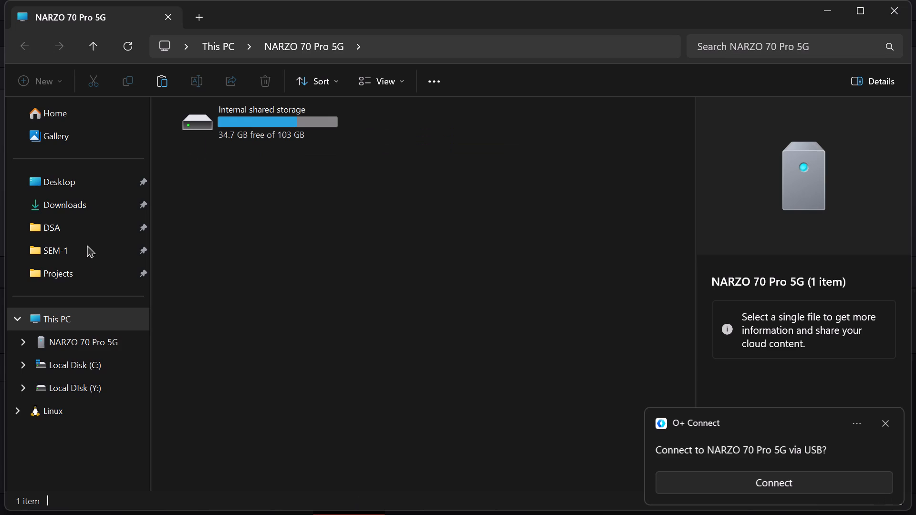
# Copy Interview recording 4.mp3 from the NARZO 70 Pro 5G phone's internal shared storage to the Downloads folder.
pyautogui.doubleClick(250, 113)
pyautogui.doubleClick(253, 128)
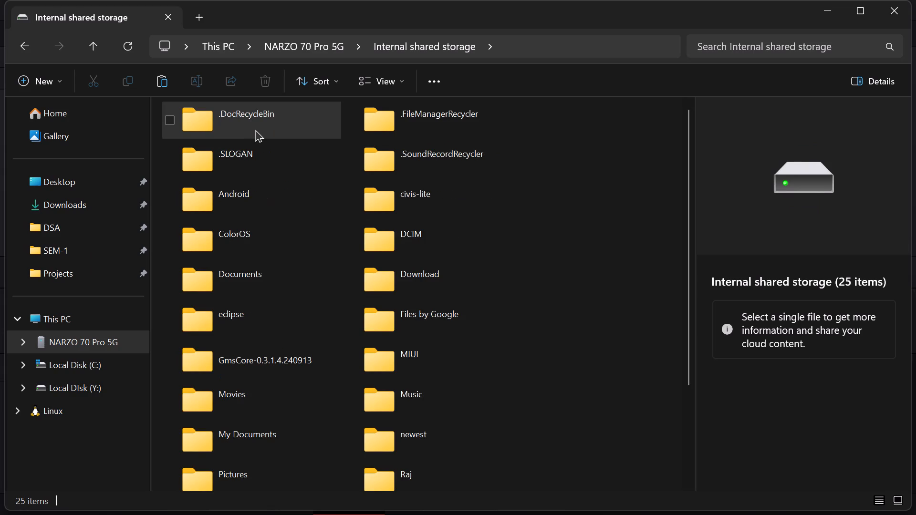
pyautogui.click(255, 129)
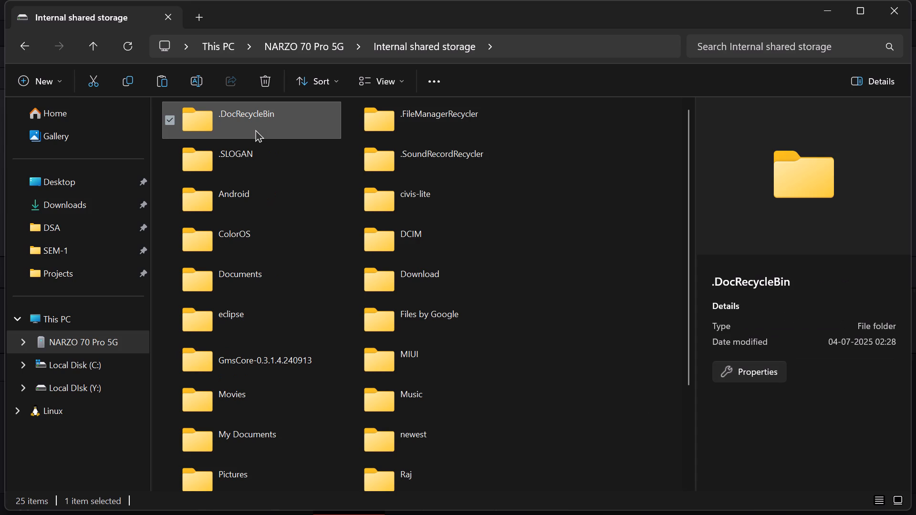
pyautogui.click(136, 43)
pyautogui.scroll(-8, 481, 333)
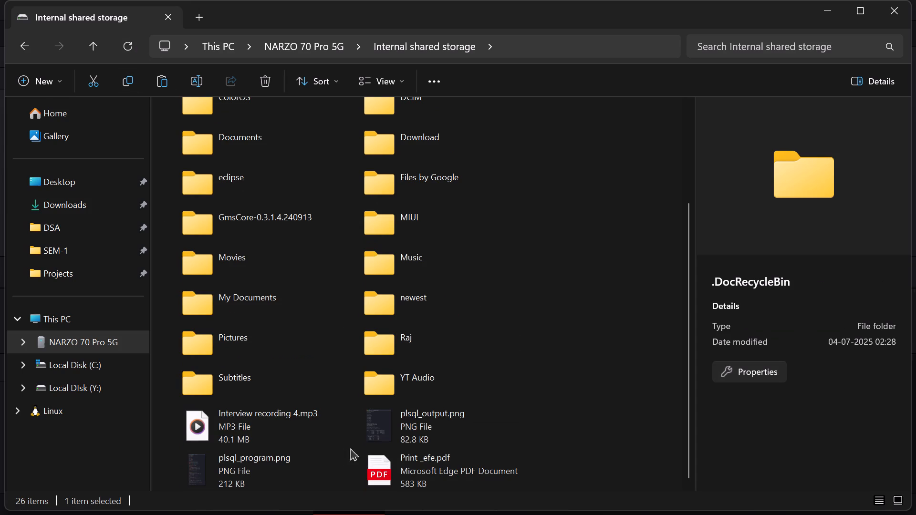
pyautogui.moveTo(293, 435); pyautogui.dragTo(87, 179)
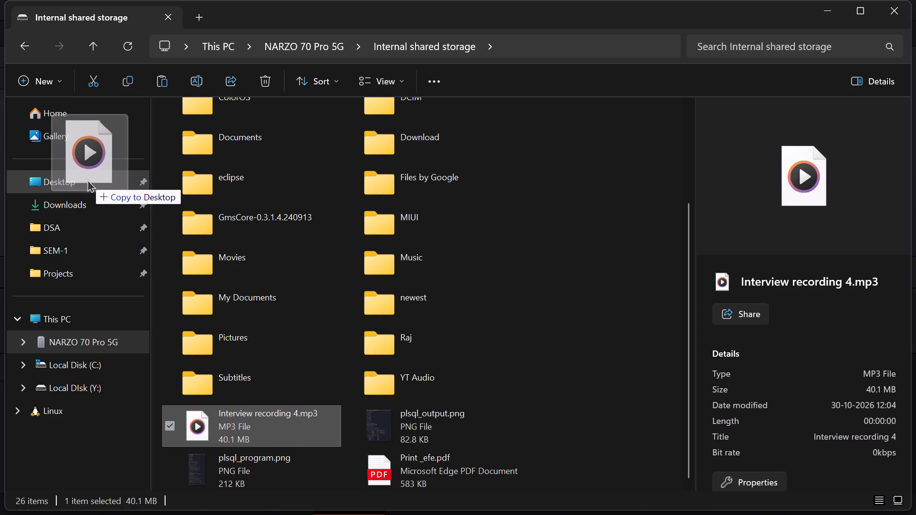
pyautogui.moveTo(87, 179); pyautogui.dragTo(109, 205)
pyautogui.click(109, 205)
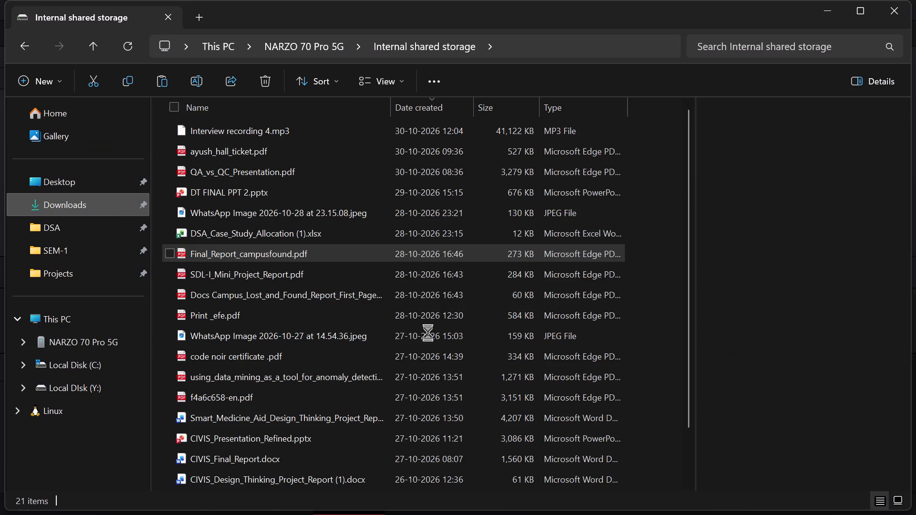
# Browse the October 2026 images in the Gallery.
pyautogui.click(111, 141)
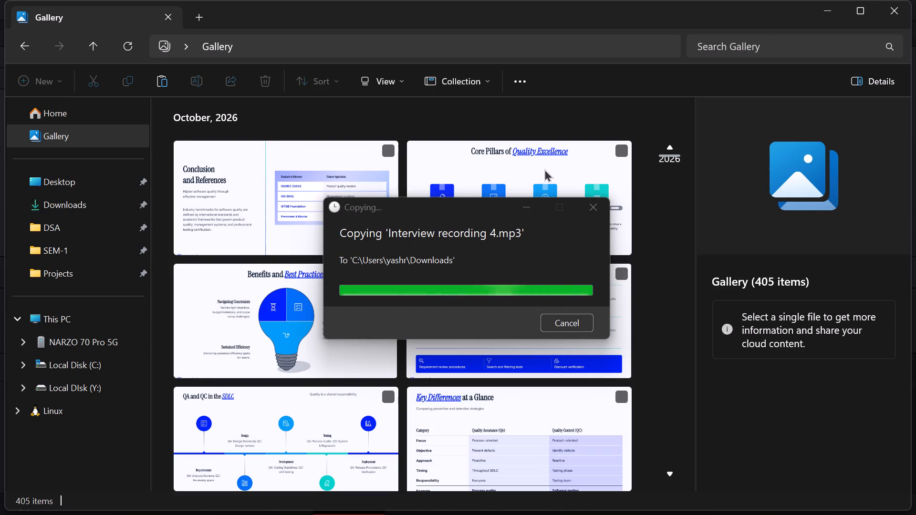
pyautogui.scroll(-2, 357, 218)
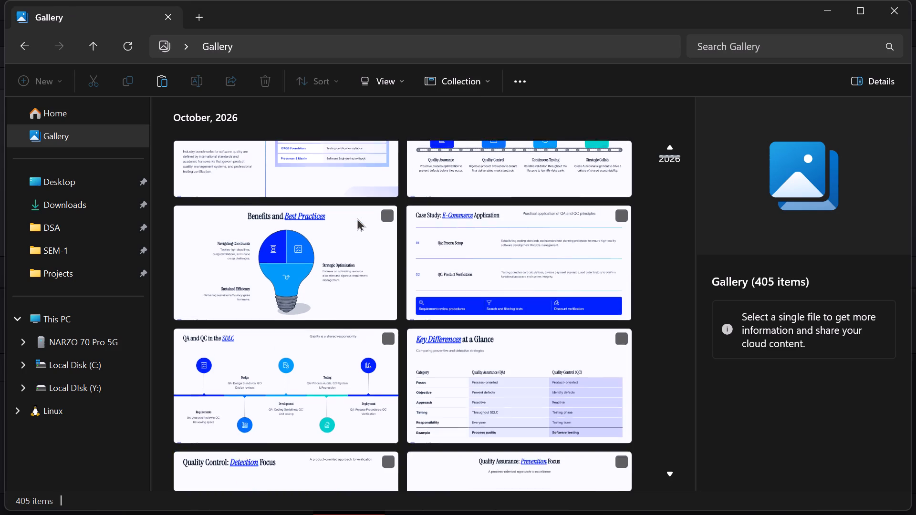
pyautogui.scroll(-8, 357, 218)
pyautogui.scroll(7, 357, 218)
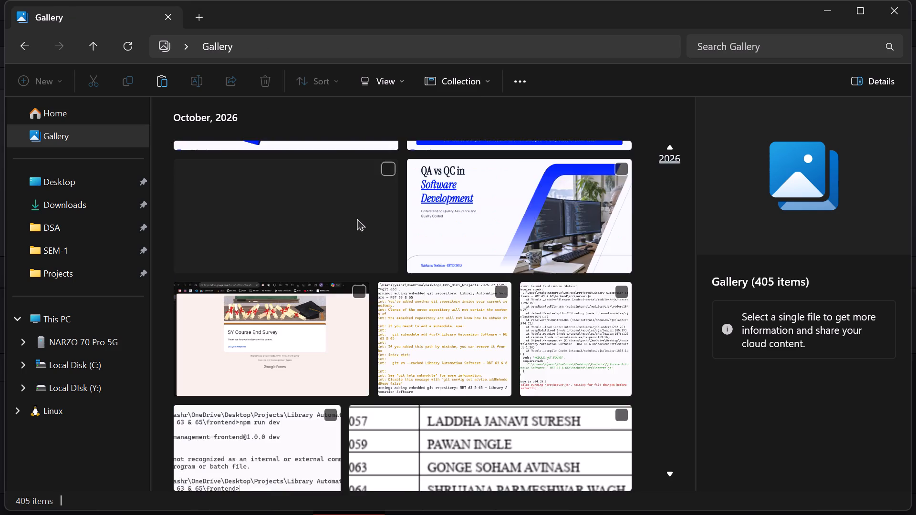
pyautogui.scroll(8, 357, 218)
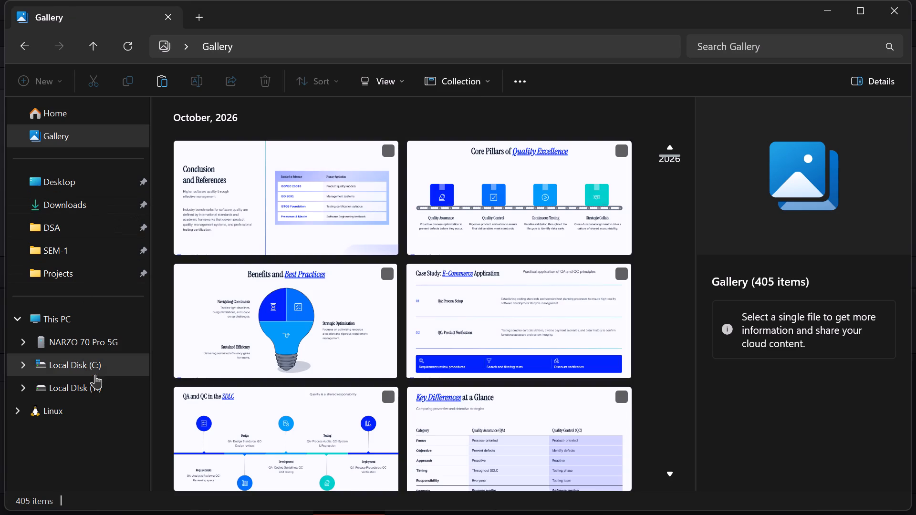
# Look through the current user's profile folder on Local Disk (C:), its Pictures folder, and the Home overview.
pyautogui.click(99, 367)
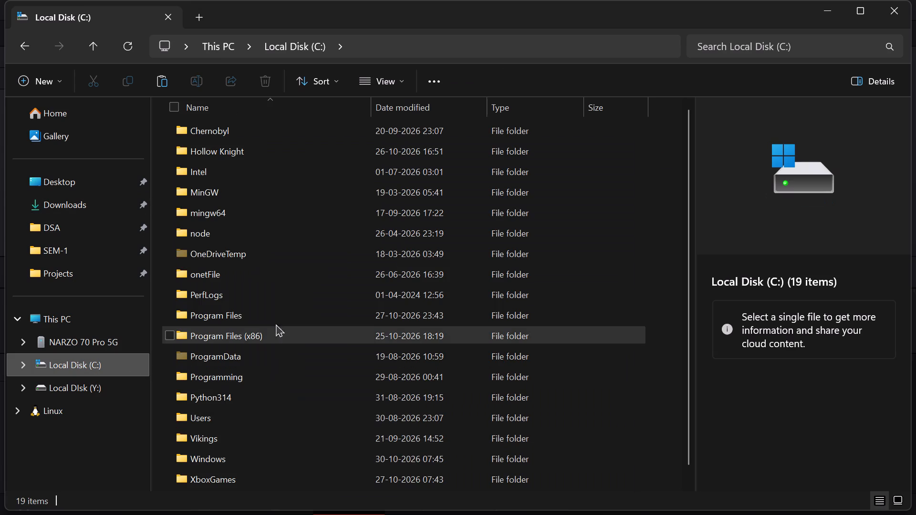
pyautogui.doubleClick(325, 420)
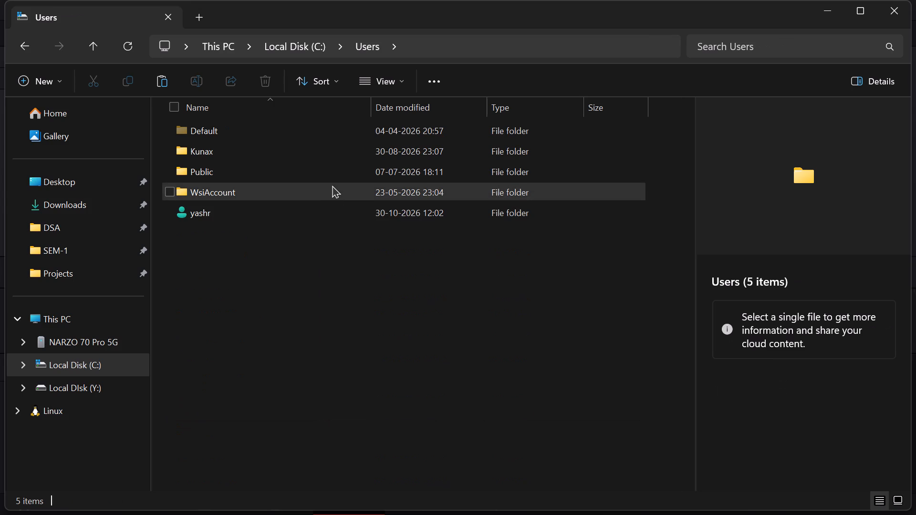
pyautogui.tripleClick(333, 224)
pyautogui.doubleClick(335, 216)
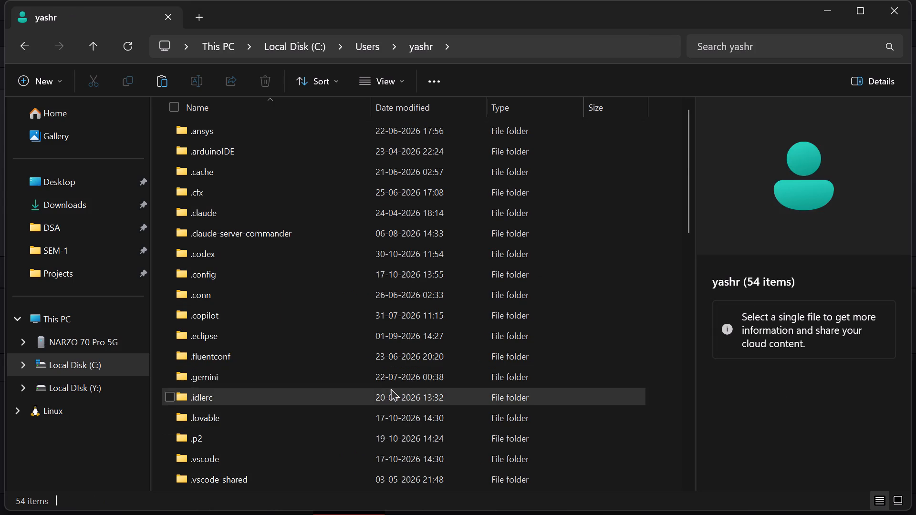
pyautogui.scroll(-5, 391, 388)
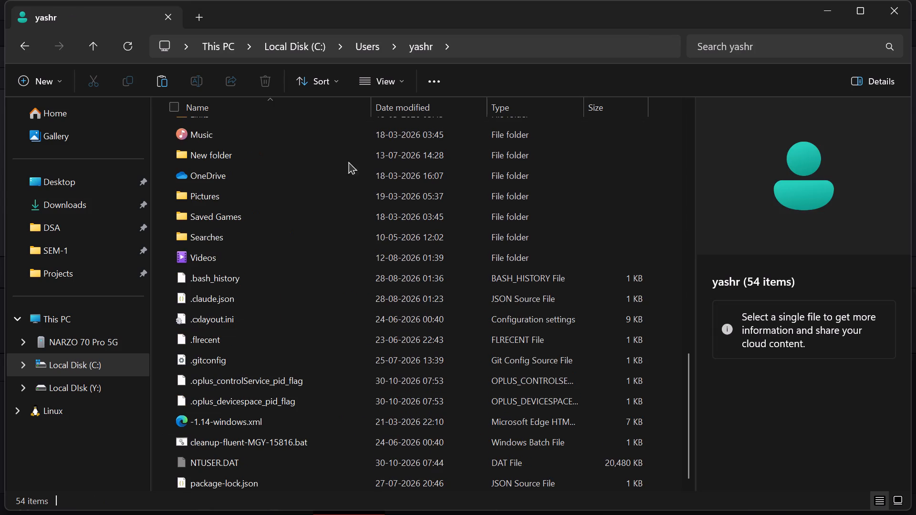
pyautogui.doubleClick(329, 193)
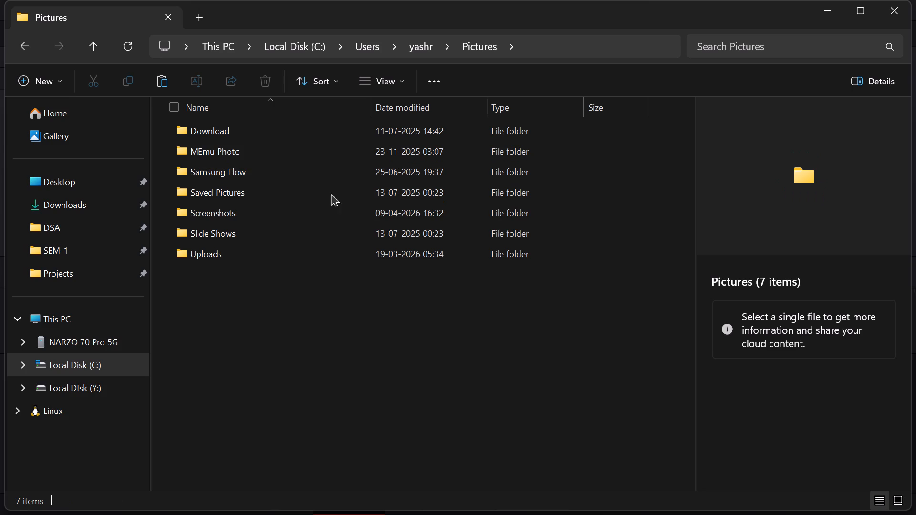
pyautogui.press('BackSpace')
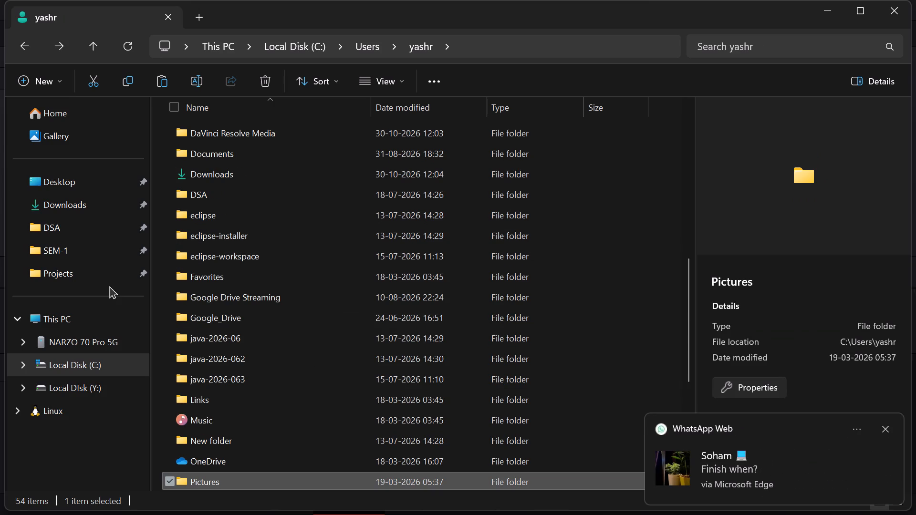
pyautogui.click(62, 116)
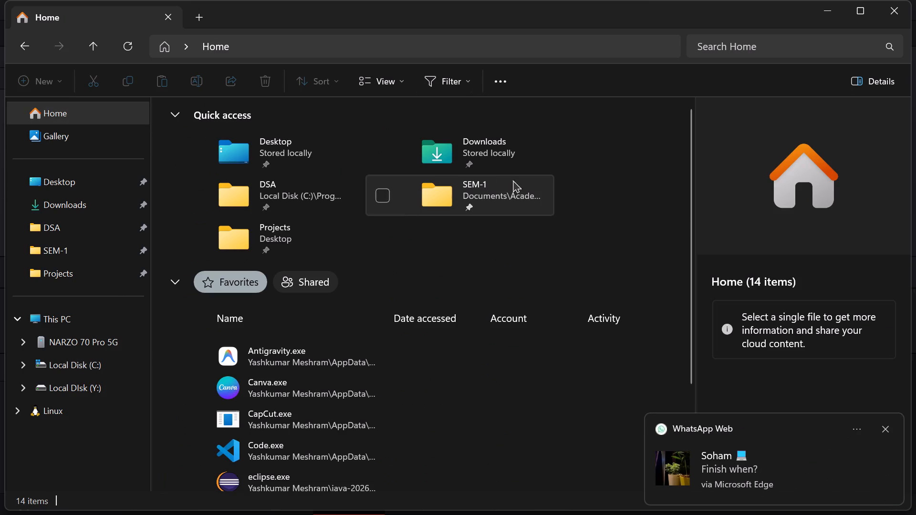
pyautogui.rightClick(65, 114)
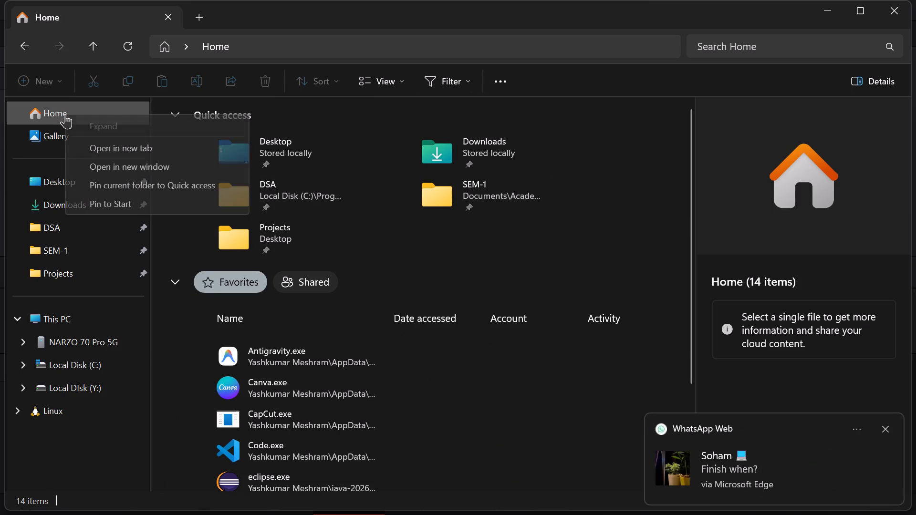
pyautogui.click(384, 119)
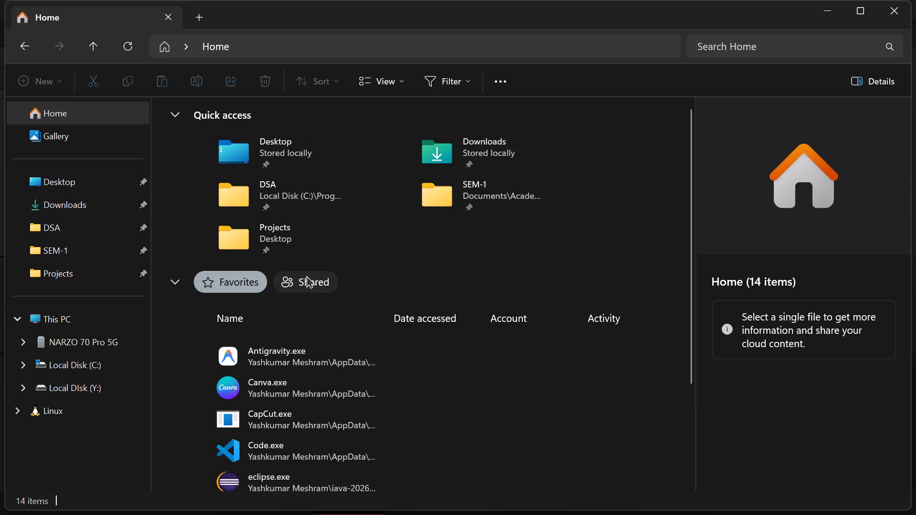
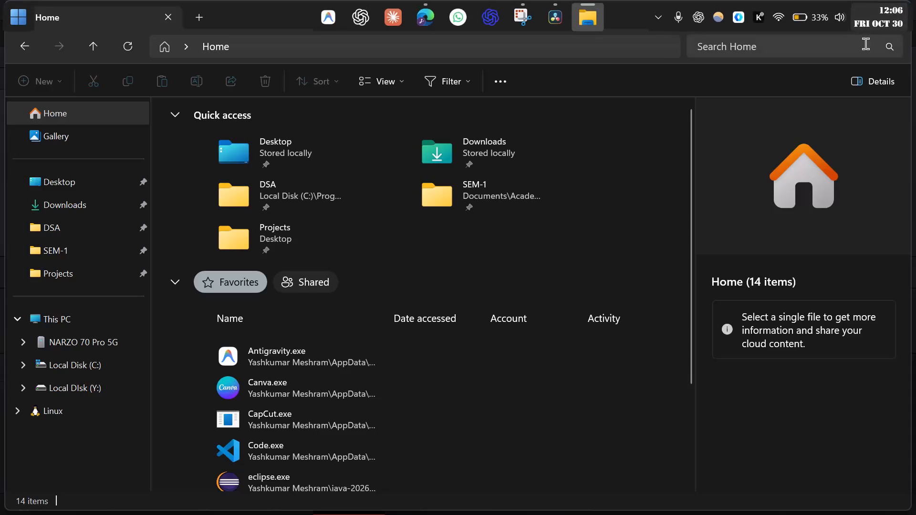
# In File Explorer, open the Screen Recordings folder inside the user profile's Videos folder on Local Disk (C:).
pyautogui.click(892, 20)
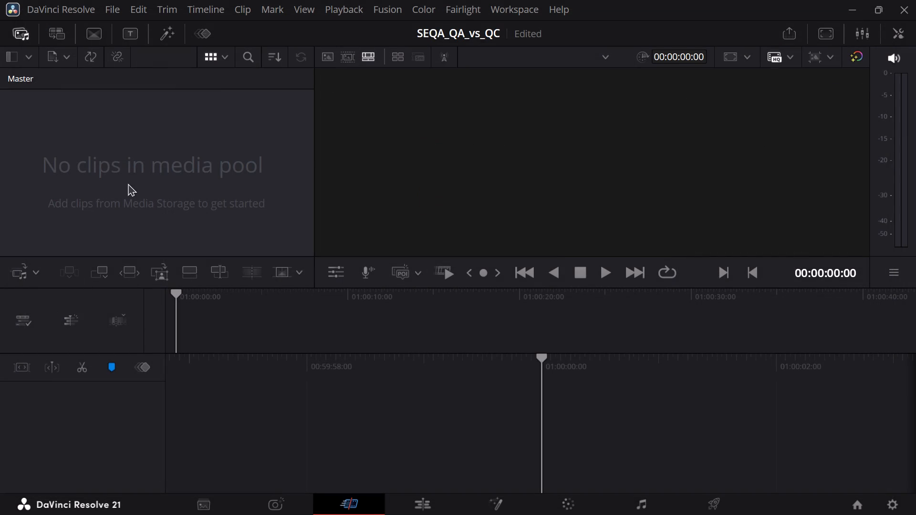
pyautogui.press('super+e')
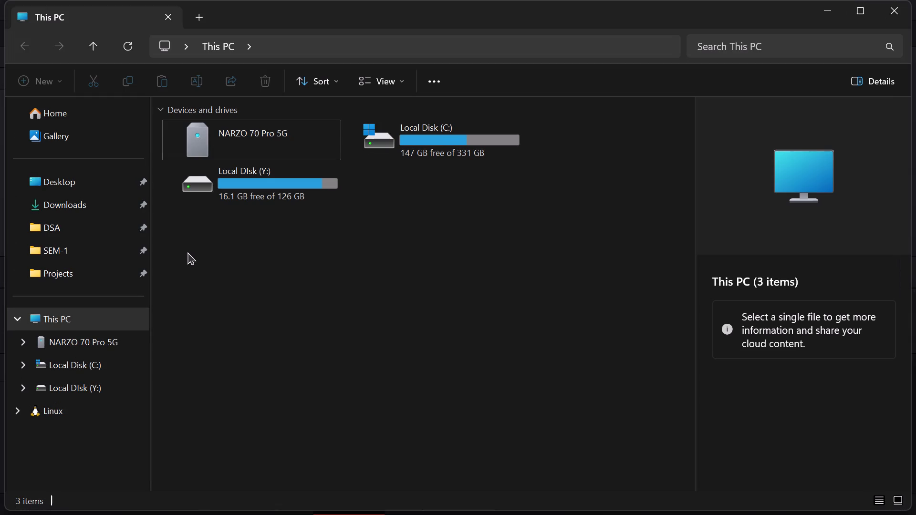
pyautogui.doubleClick(384, 147)
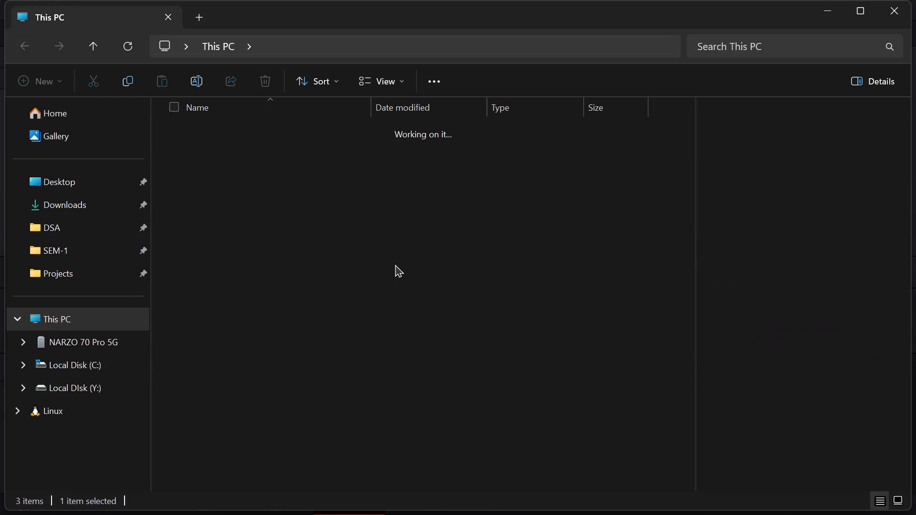
pyautogui.doubleClick(371, 416)
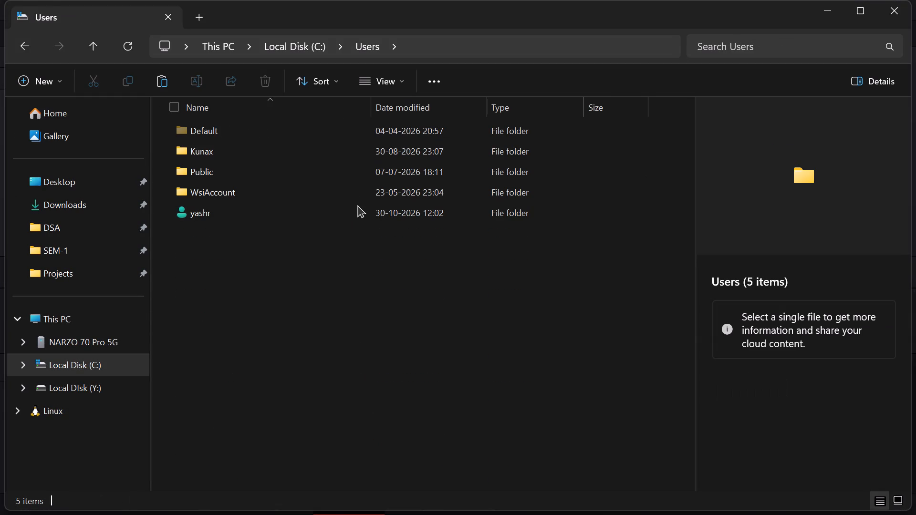
pyautogui.doubleClick(357, 212)
pyautogui.scroll(-5, 385, 437)
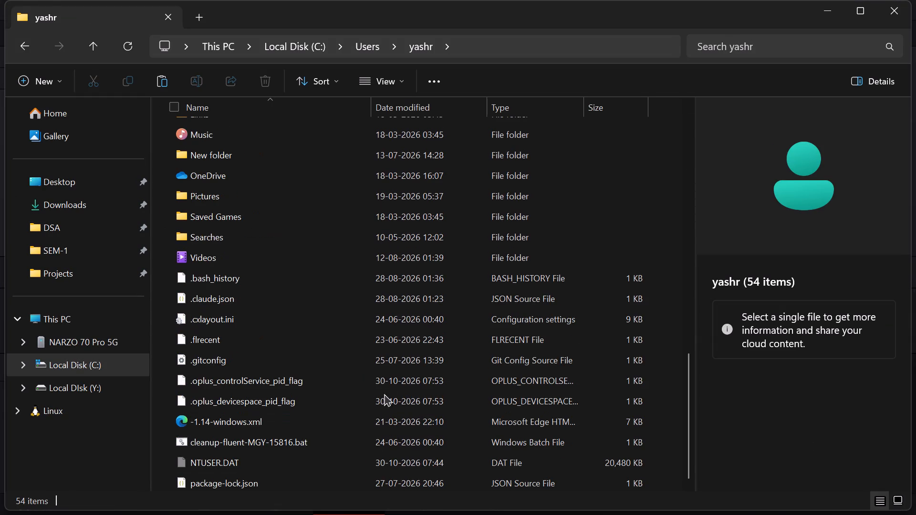
pyautogui.doubleClick(366, 253)
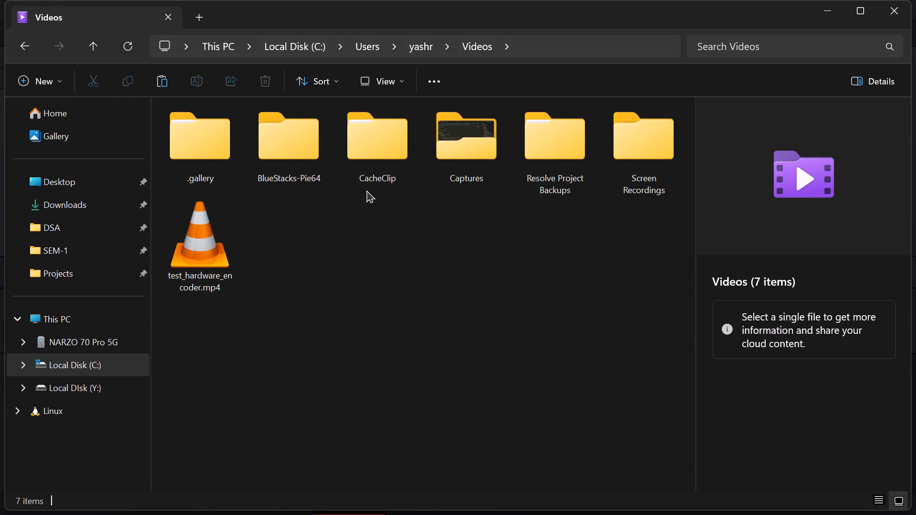
pyautogui.doubleClick(480, 178)
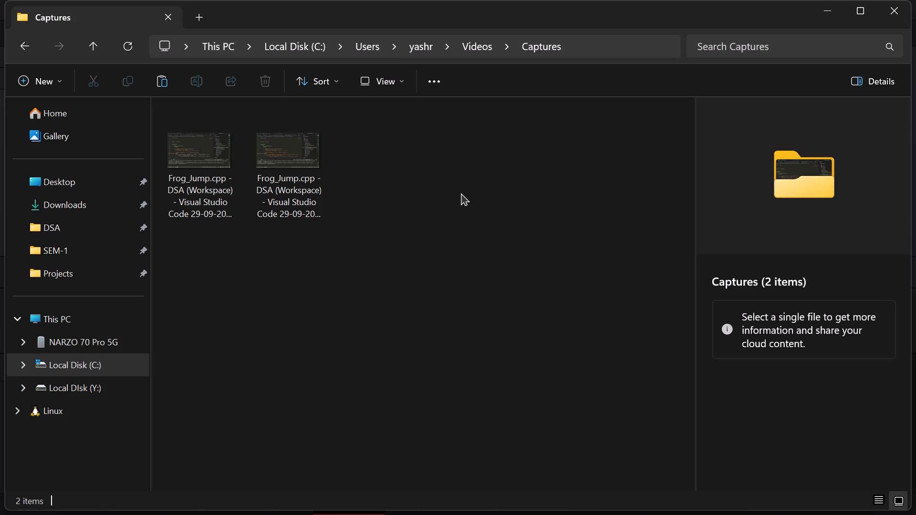
pyautogui.click(479, 45)
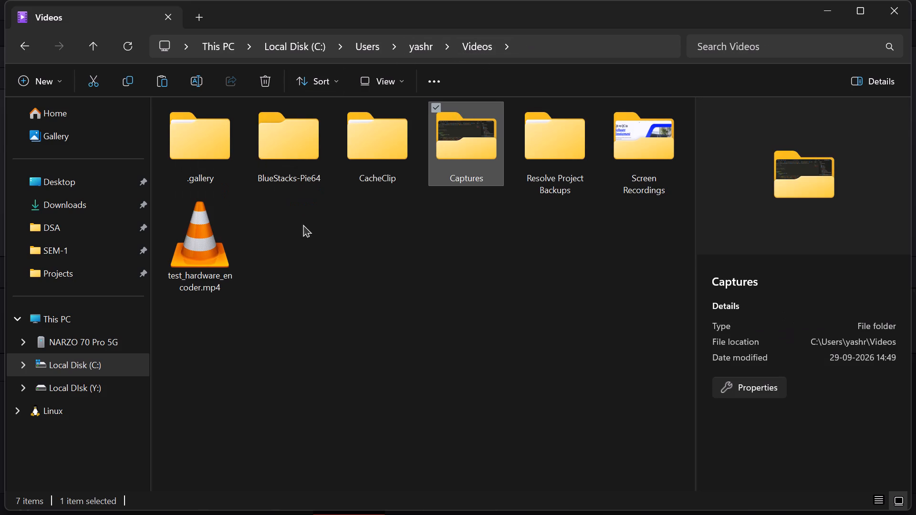
pyautogui.doubleClick(662, 154)
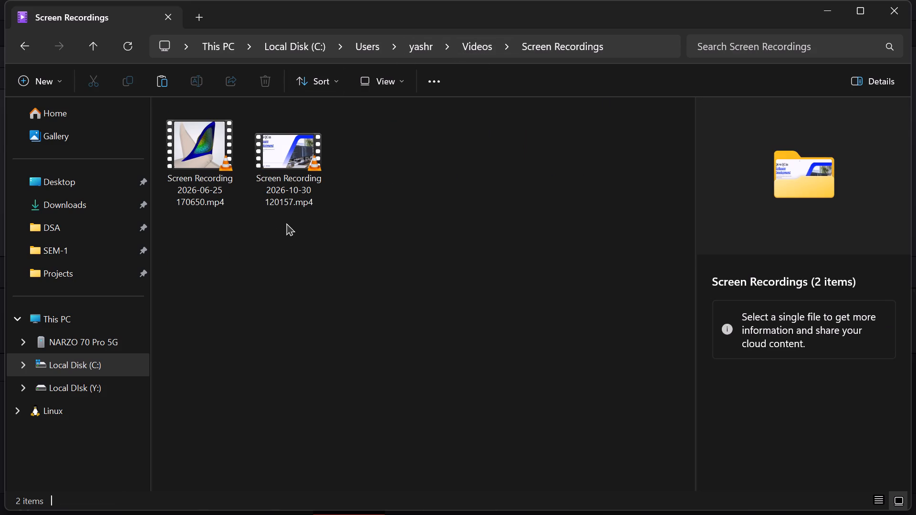
# Import Screen Recording 2026-10-30 120157.mp4 into the DaVinci Resolve media pool, changing the project frame rate to 30 frames per second.
pyautogui.moveTo(211, 226); pyautogui.dragTo(205, 191)
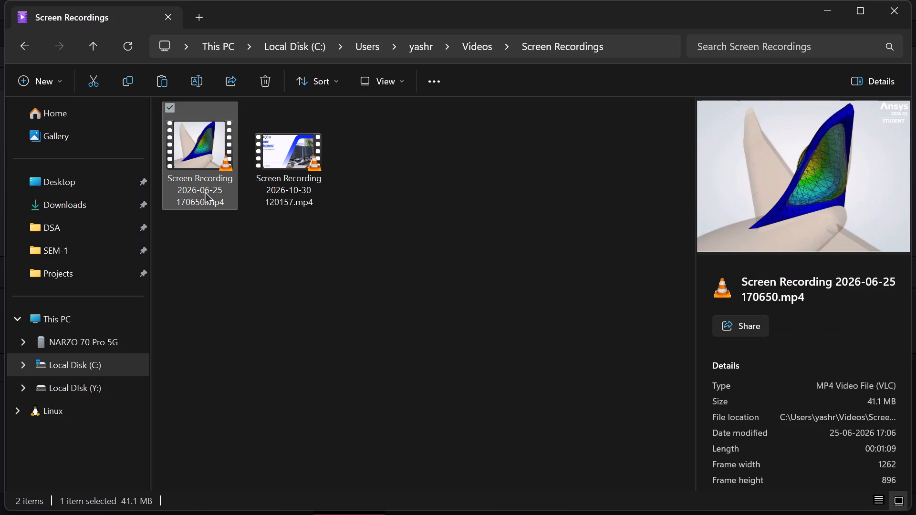
pyautogui.moveTo(313, 237); pyautogui.dragTo(298, 191)
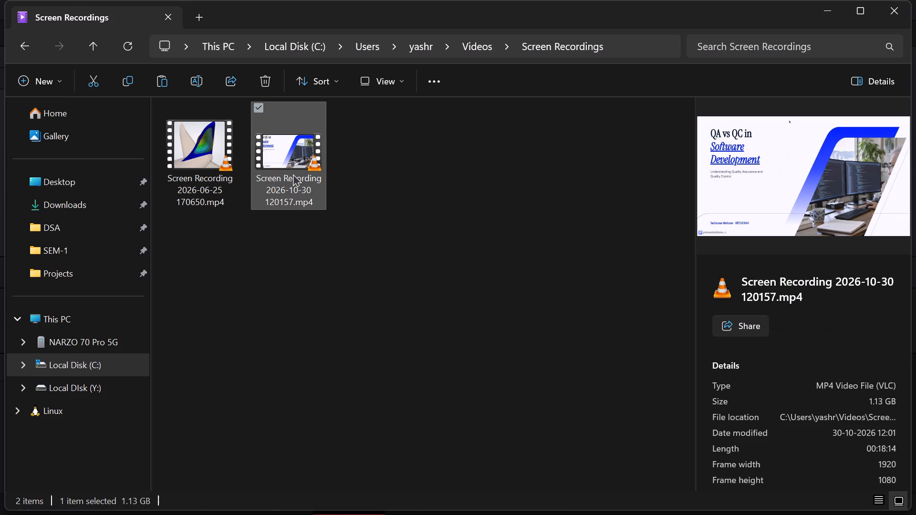
pyautogui.moveTo(736, 23); pyautogui.dragTo(790, 188)
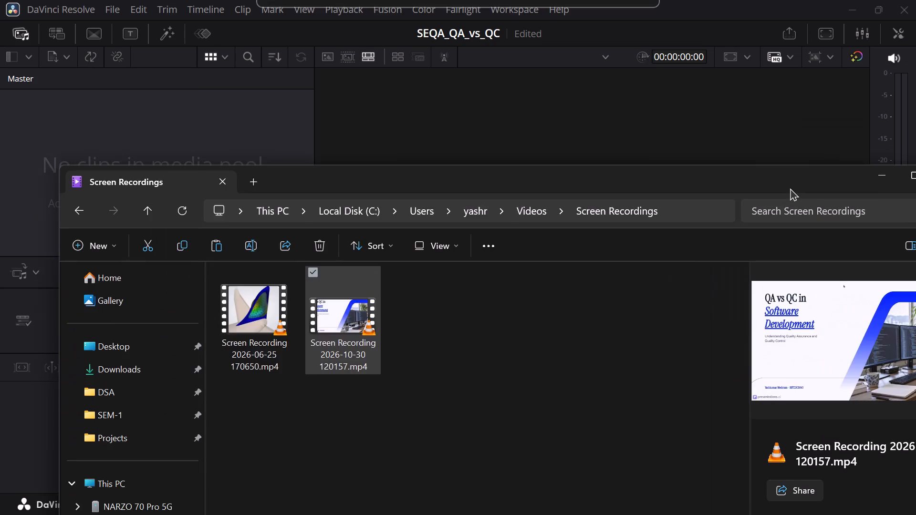
pyautogui.moveTo(790, 188); pyautogui.dragTo(856, 270)
pyautogui.moveTo(389, 418); pyautogui.dragTo(100, 43)
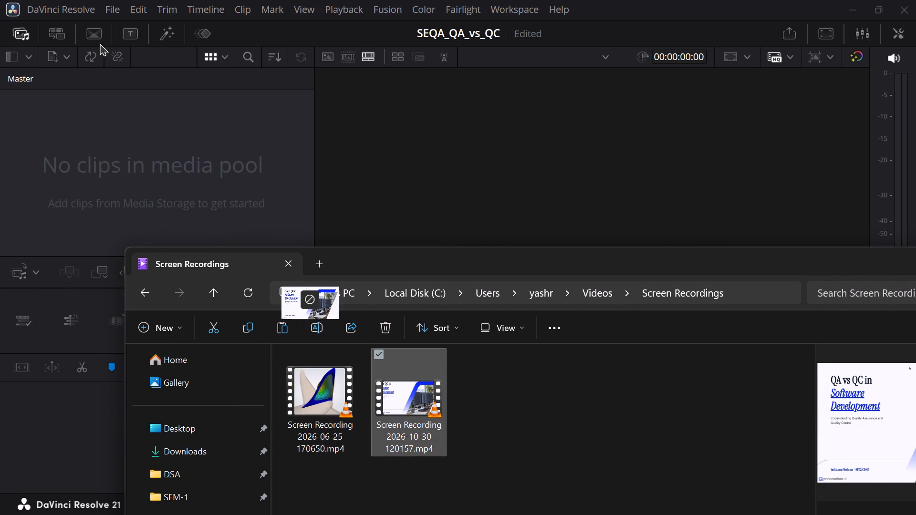
pyautogui.moveTo(100, 43); pyautogui.dragTo(100, 125)
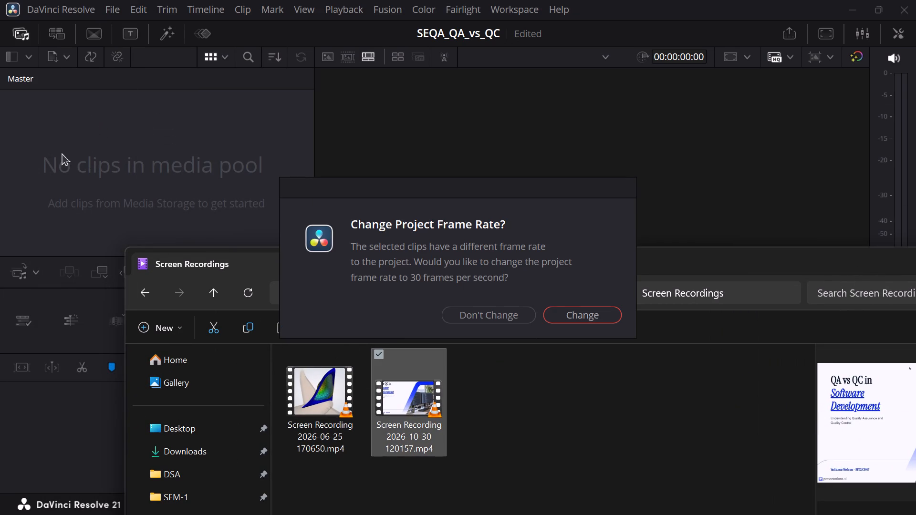
pyautogui.click(600, 313)
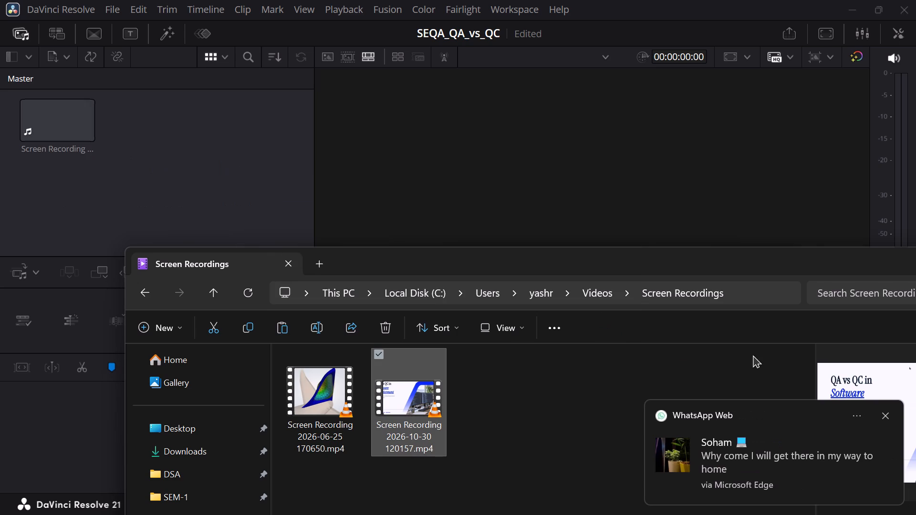
# Import Interview recording 4.mp3 from the Downloads folder into the media pool and close File Explorer.
pyautogui.moveTo(849, 260); pyautogui.dragTo(688, 198)
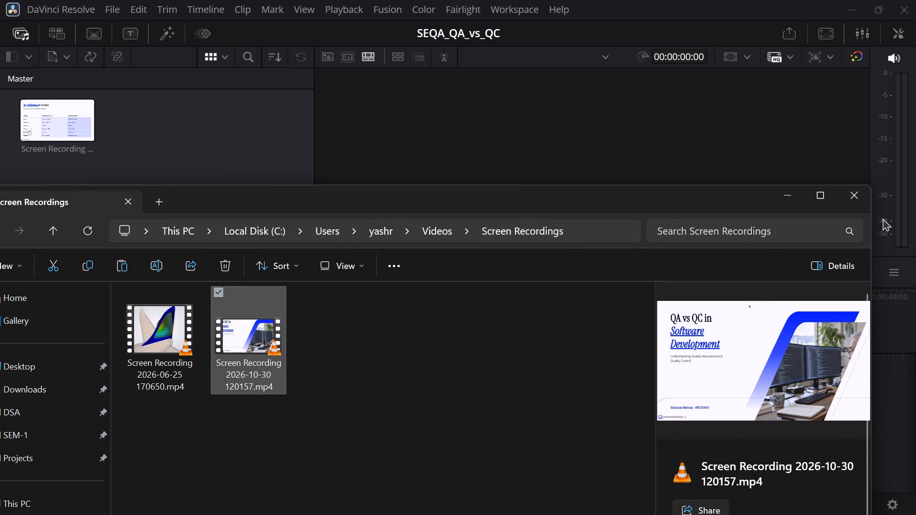
pyautogui.moveTo(589, 195); pyautogui.dragTo(726, 203)
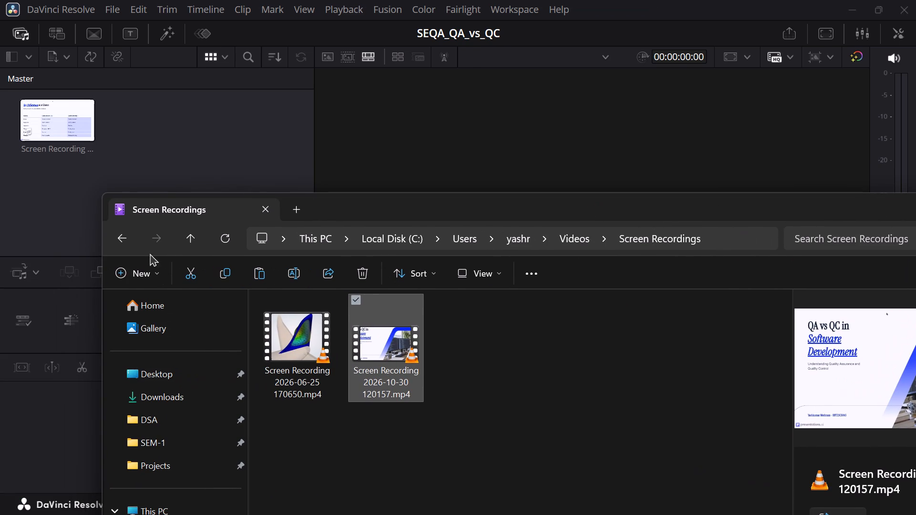
pyautogui.click(181, 394)
pyautogui.moveTo(358, 322); pyautogui.dragTo(178, 123)
pyautogui.moveTo(769, 212); pyautogui.dragTo(737, 226)
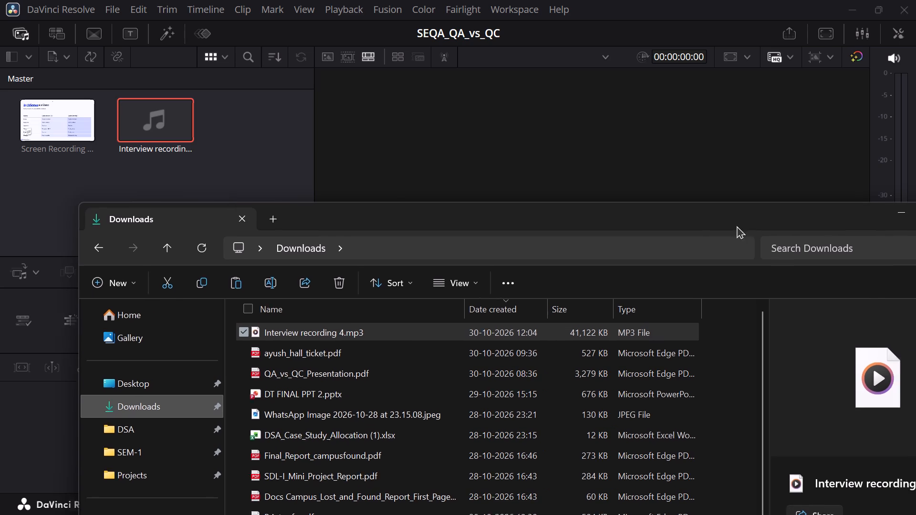
pyautogui.moveTo(737, 226); pyautogui.dragTo(686, 248)
pyautogui.click(906, 245)
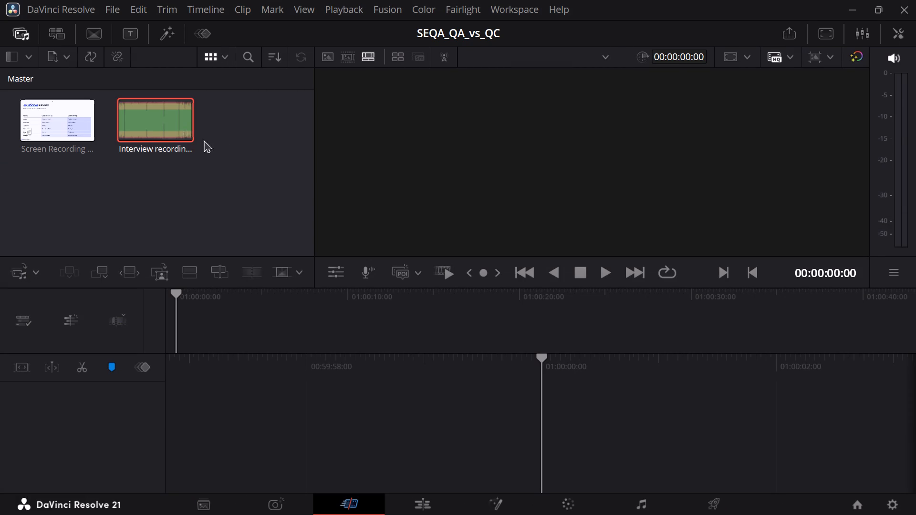
# Add the screen recording to a new timeline and align the clip's start with 01:00:00:00.
pyautogui.moveTo(54, 122); pyautogui.dragTo(327, 392)
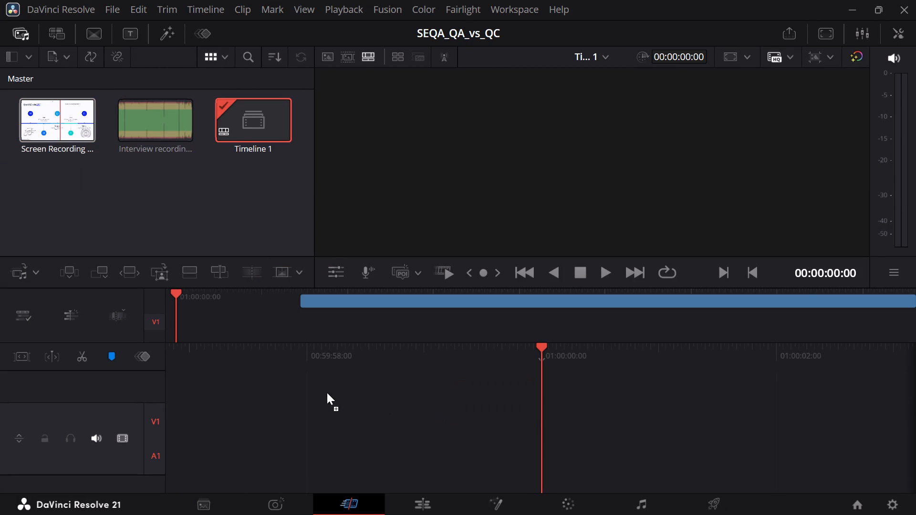
pyautogui.moveTo(327, 392); pyautogui.dragTo(137, 332)
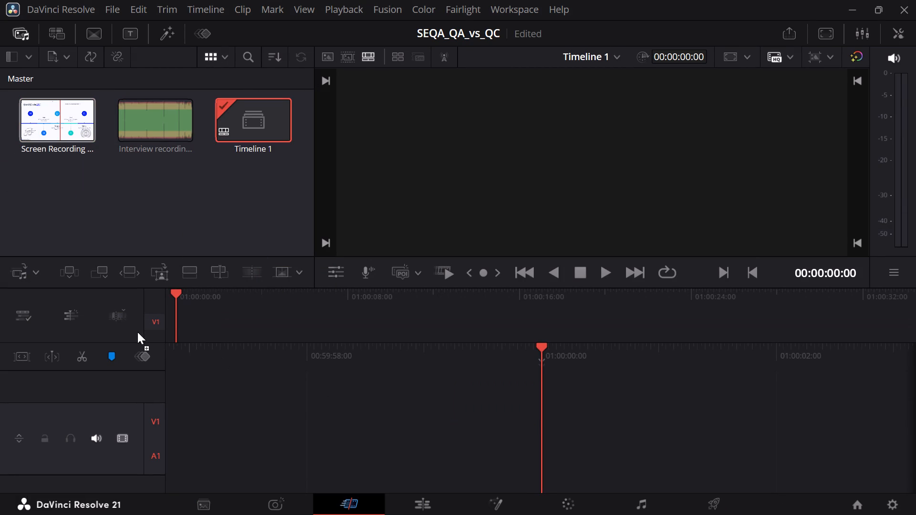
pyautogui.moveTo(137, 332); pyautogui.dragTo(168, 315)
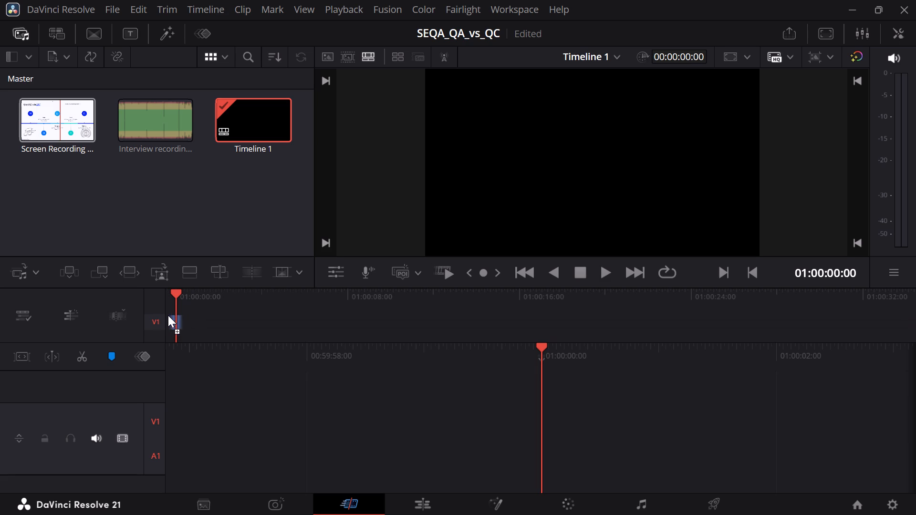
pyautogui.moveTo(168, 315); pyautogui.dragTo(180, 319)
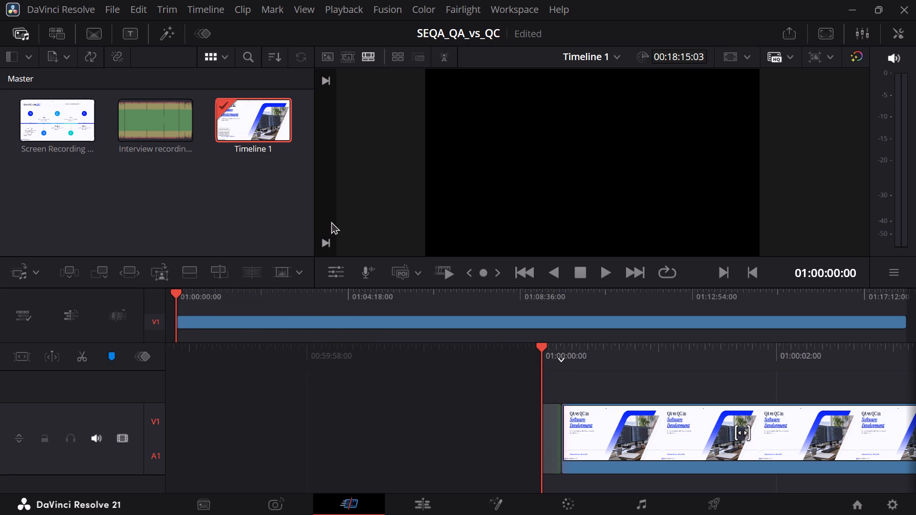
pyautogui.moveTo(636, 442); pyautogui.dragTo(624, 443)
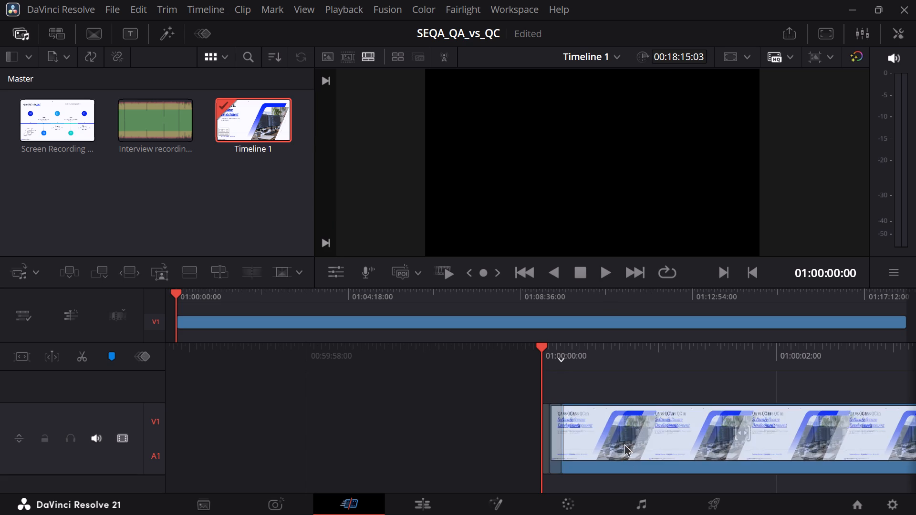
pyautogui.moveTo(624, 443); pyautogui.dragTo(604, 447)
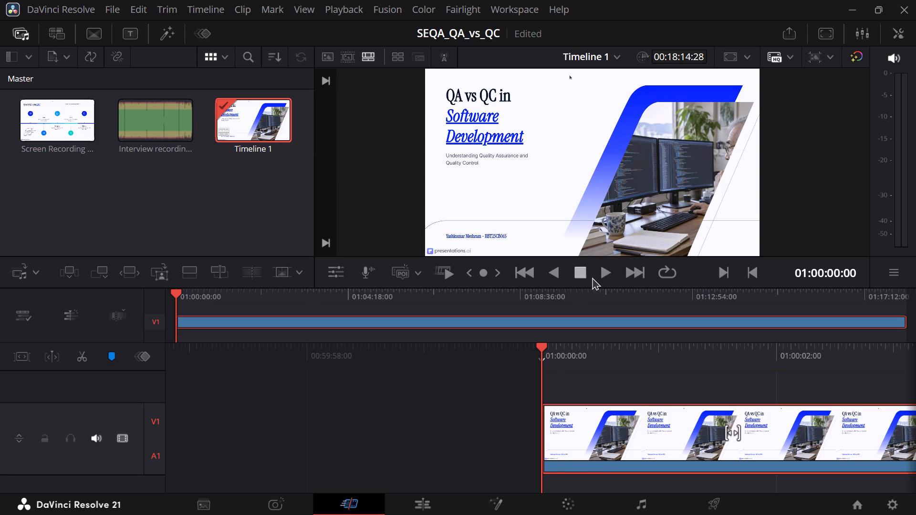
# Preview the screen recording's opening seconds by playing the timeline forward and in reverse.
pyautogui.click(579, 276)
pyautogui.click(606, 272)
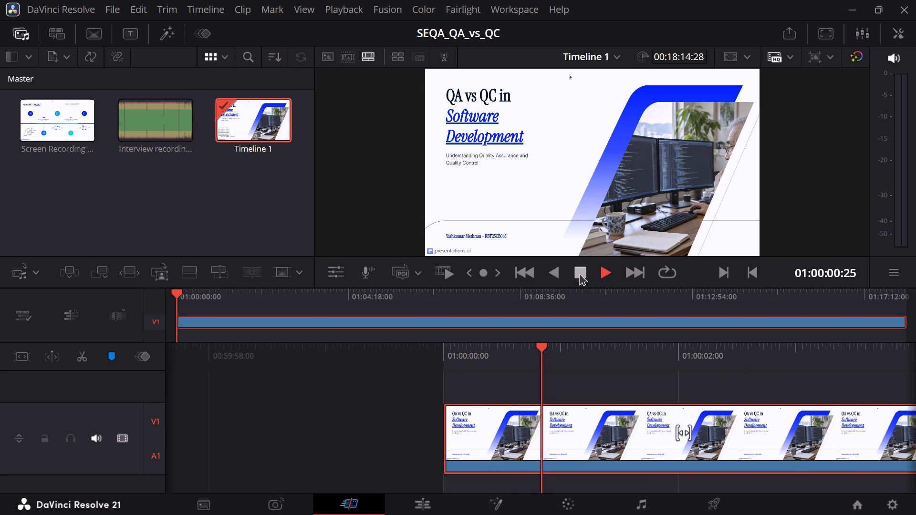
pyautogui.click(551, 270)
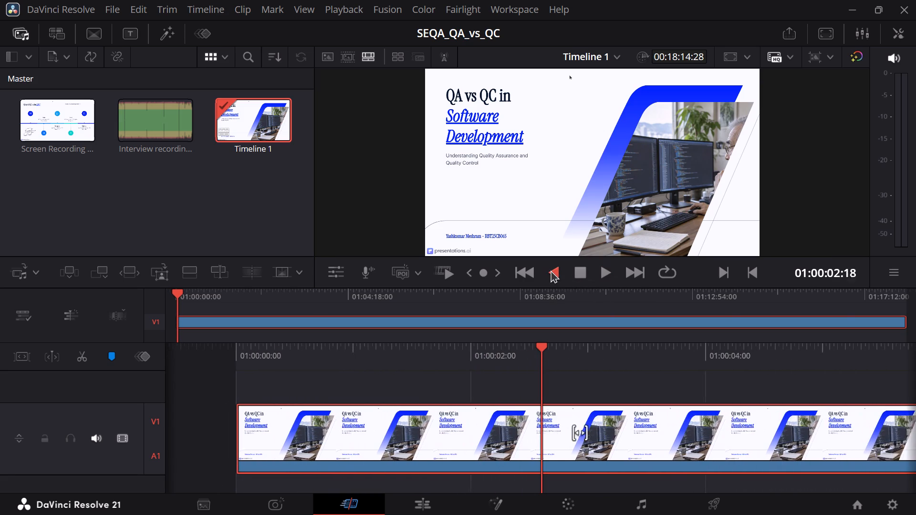
pyautogui.click(606, 270)
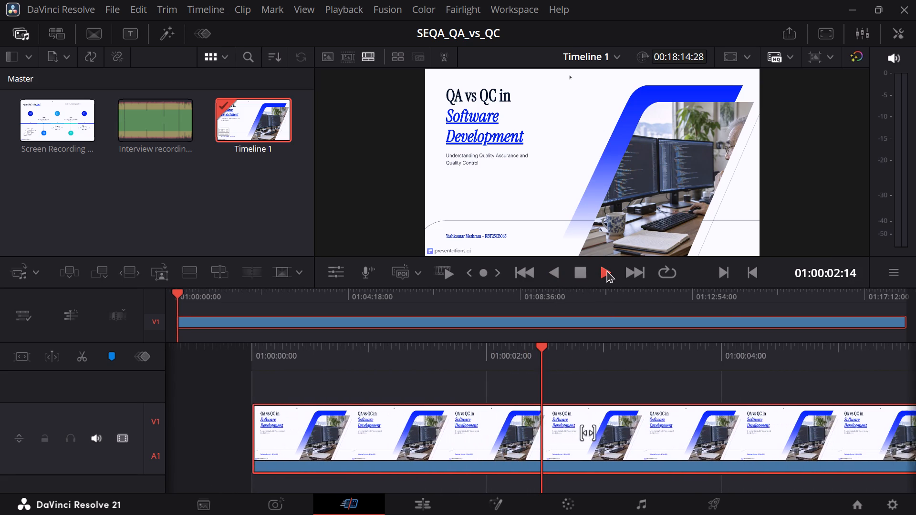
pyautogui.click(544, 276)
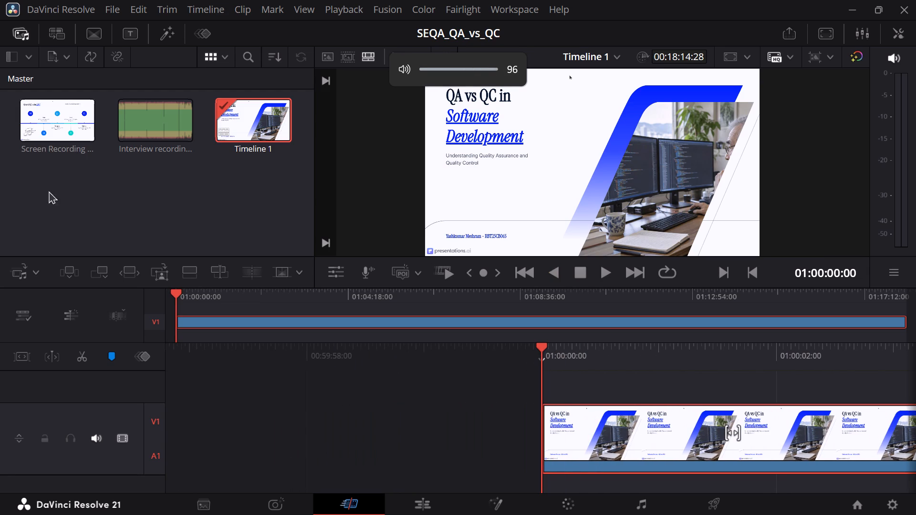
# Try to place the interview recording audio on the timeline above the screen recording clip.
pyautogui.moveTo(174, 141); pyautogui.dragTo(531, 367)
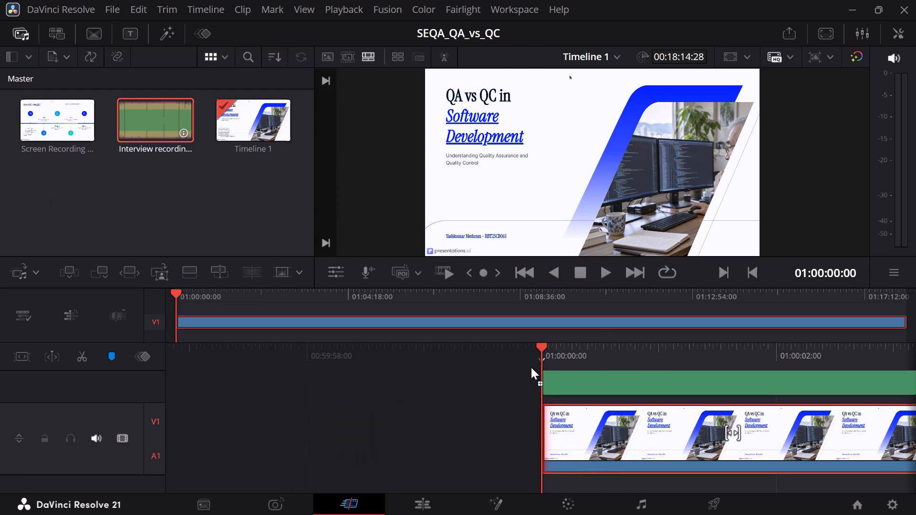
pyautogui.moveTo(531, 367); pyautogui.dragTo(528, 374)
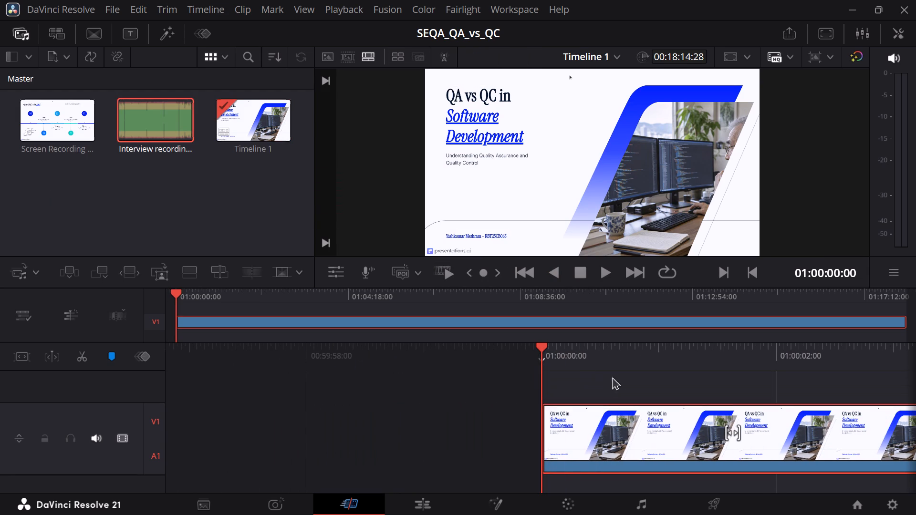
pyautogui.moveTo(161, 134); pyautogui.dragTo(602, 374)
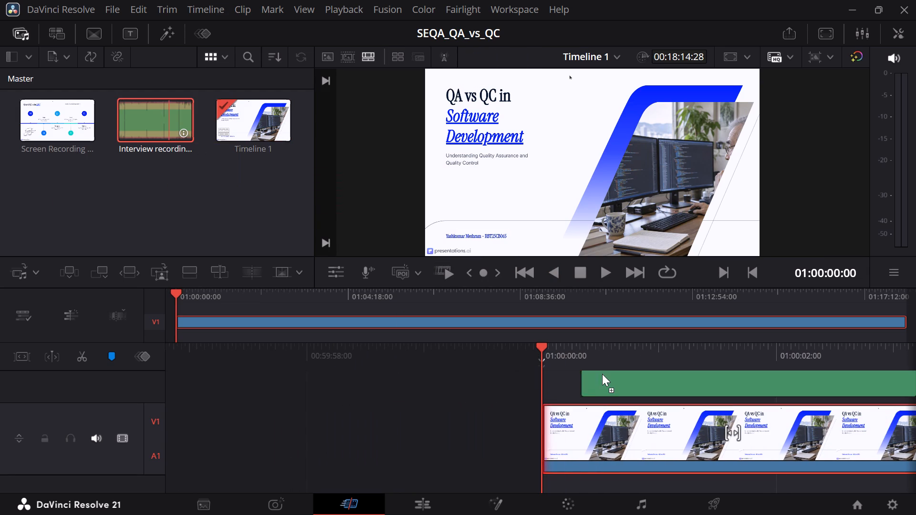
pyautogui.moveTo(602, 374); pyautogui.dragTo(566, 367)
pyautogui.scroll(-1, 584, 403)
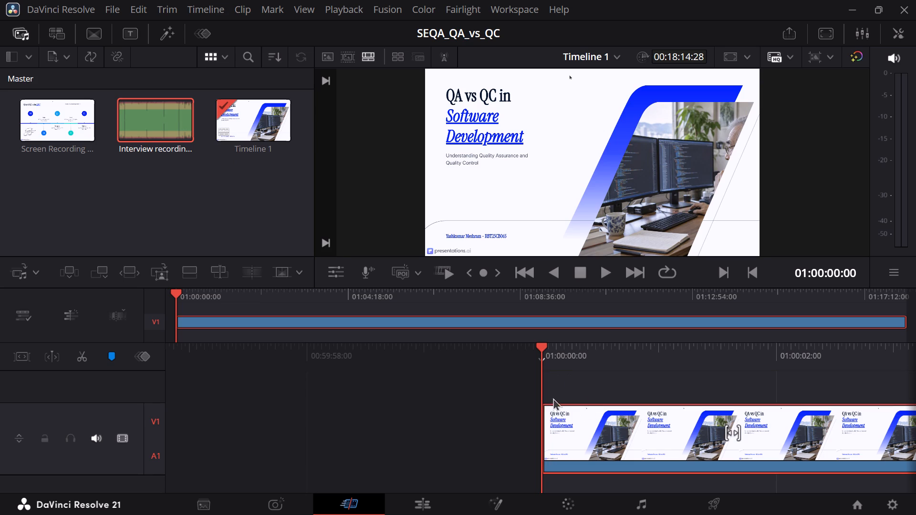
# Add the interview recording to a new audio track below the screen recording and align its start with 01:00:00:00.
pyautogui.moveTo(184, 132); pyautogui.dragTo(559, 484)
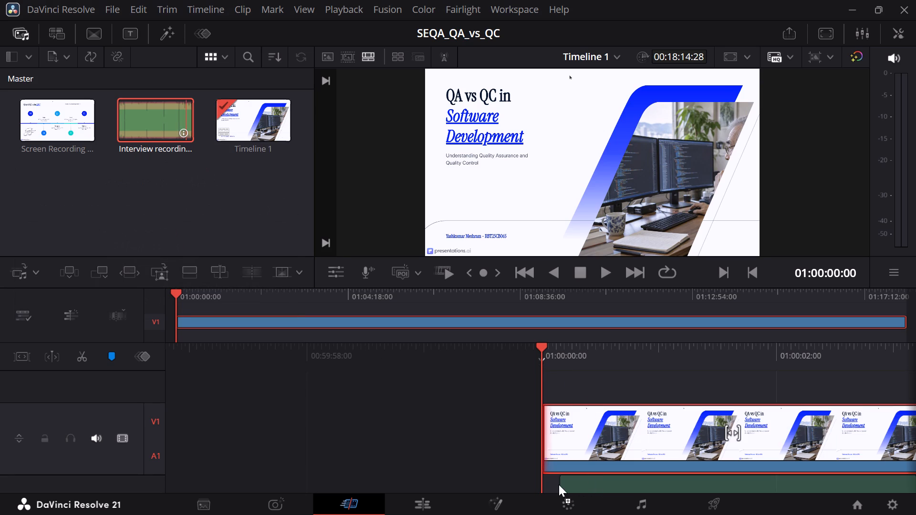
pyautogui.moveTo(559, 484); pyautogui.dragTo(548, 488)
pyautogui.moveTo(658, 473); pyautogui.dragTo(656, 474)
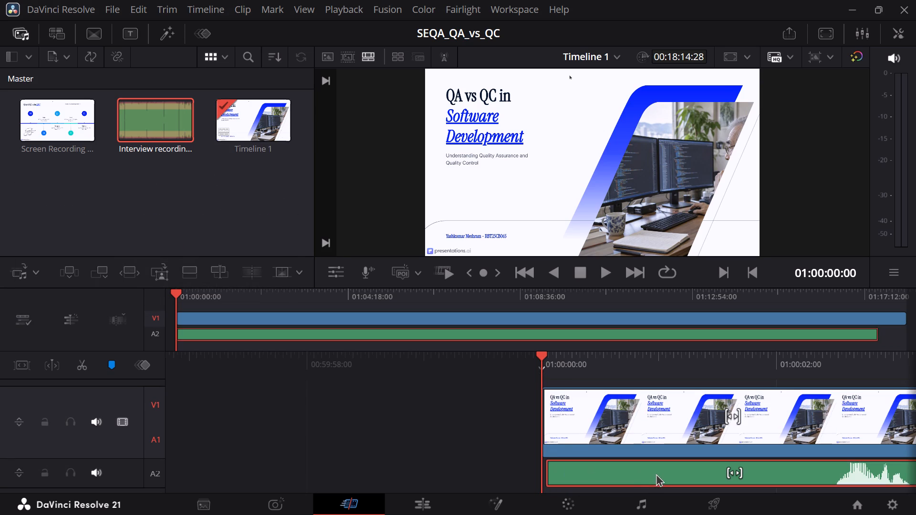
pyautogui.moveTo(656, 474); pyautogui.dragTo(638, 475)
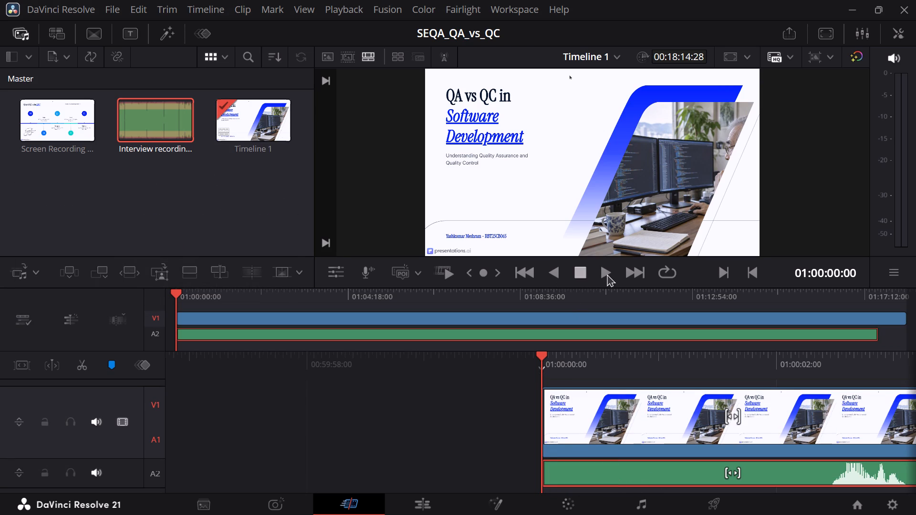
# Play the opening seconds of the timeline to check the interview audio against the screen recording.
pyautogui.click(609, 274)
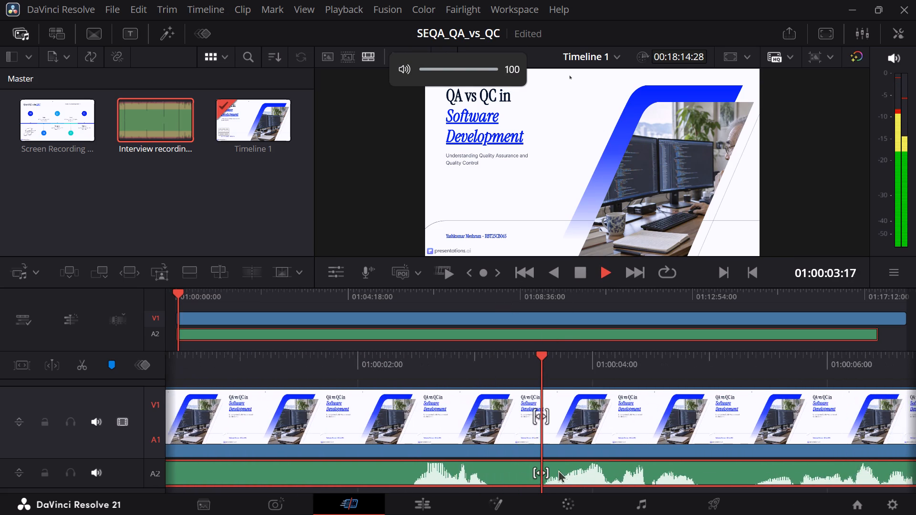
pyautogui.click(500, 468)
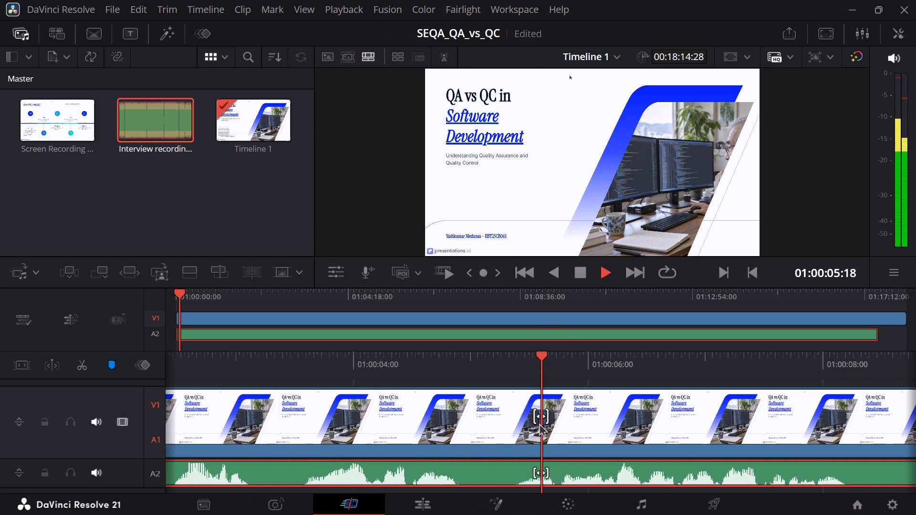
pyautogui.click(586, 278)
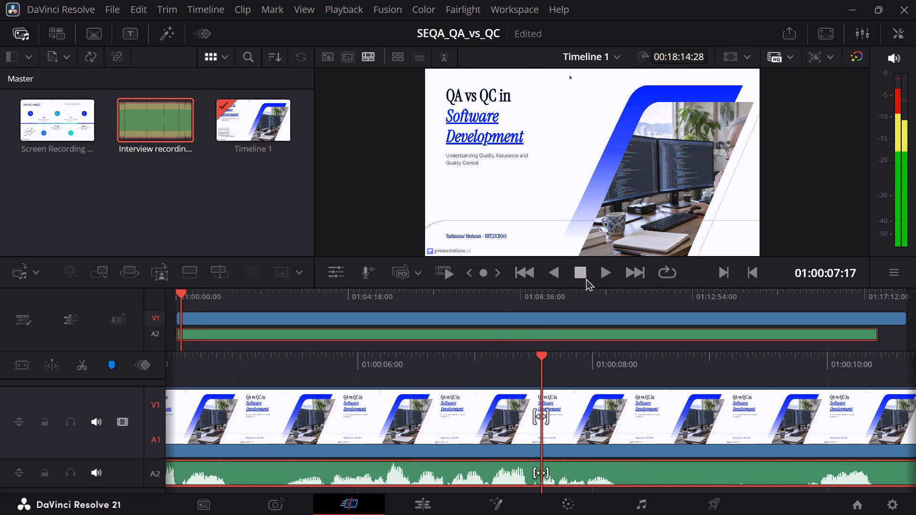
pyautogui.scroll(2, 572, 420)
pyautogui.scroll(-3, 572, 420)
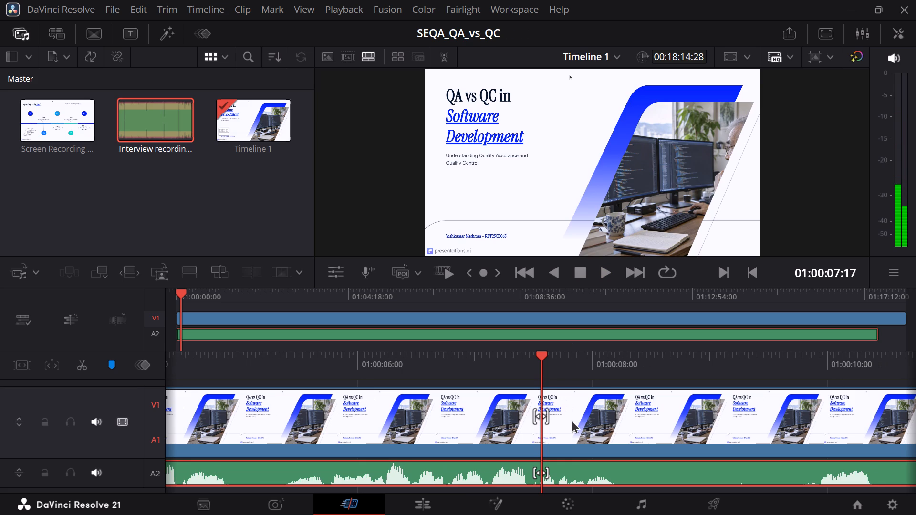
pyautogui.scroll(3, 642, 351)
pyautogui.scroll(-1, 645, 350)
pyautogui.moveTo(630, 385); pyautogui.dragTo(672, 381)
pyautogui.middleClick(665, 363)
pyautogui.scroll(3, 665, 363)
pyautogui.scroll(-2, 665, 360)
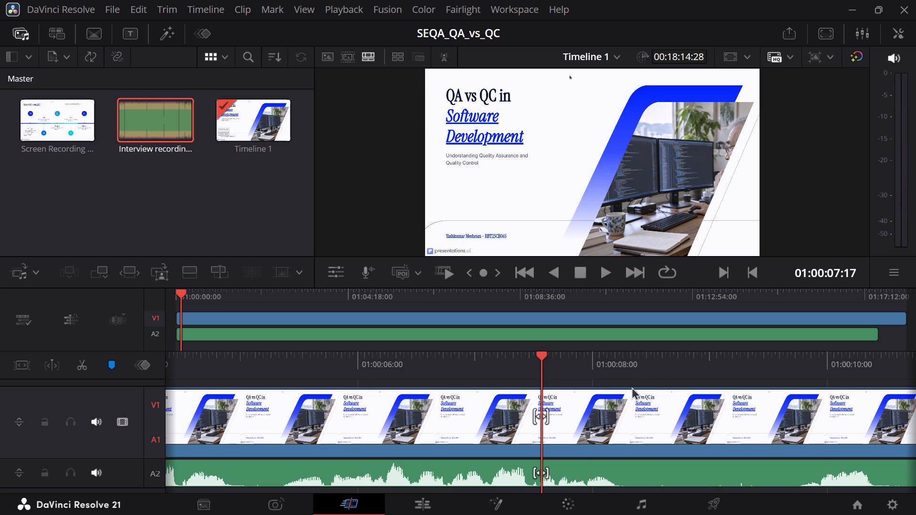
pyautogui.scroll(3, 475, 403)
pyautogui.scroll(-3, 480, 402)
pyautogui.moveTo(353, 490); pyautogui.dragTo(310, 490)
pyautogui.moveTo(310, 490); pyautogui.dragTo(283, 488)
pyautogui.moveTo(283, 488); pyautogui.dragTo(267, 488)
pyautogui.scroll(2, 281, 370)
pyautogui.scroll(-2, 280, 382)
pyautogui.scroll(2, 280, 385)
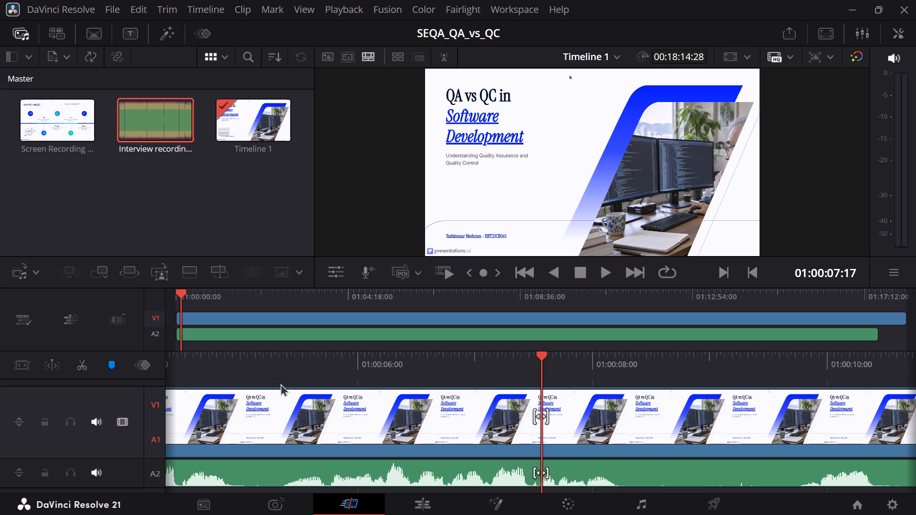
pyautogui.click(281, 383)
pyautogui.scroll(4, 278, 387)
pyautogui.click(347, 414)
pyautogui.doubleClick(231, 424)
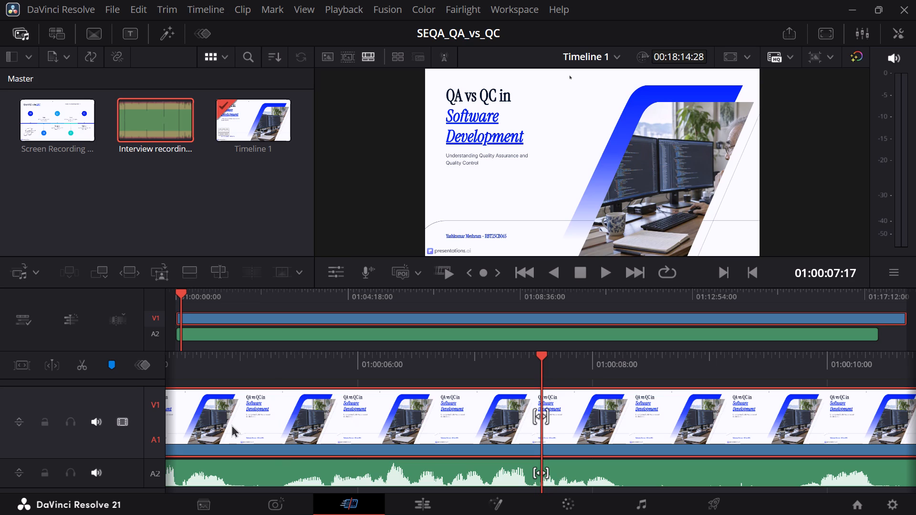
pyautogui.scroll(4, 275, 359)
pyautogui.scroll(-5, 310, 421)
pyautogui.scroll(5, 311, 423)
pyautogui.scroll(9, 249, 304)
# Switch to the Edit page and move the playhead back to the timeline start at 01:00:00:00.
pyautogui.click(422, 509)
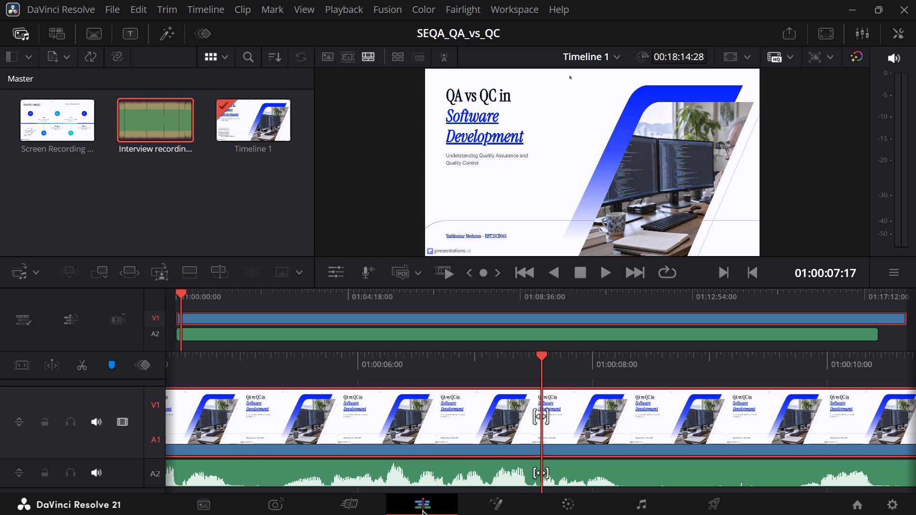
pyautogui.scroll(4, 419, 378)
pyautogui.scroll(-3, 422, 378)
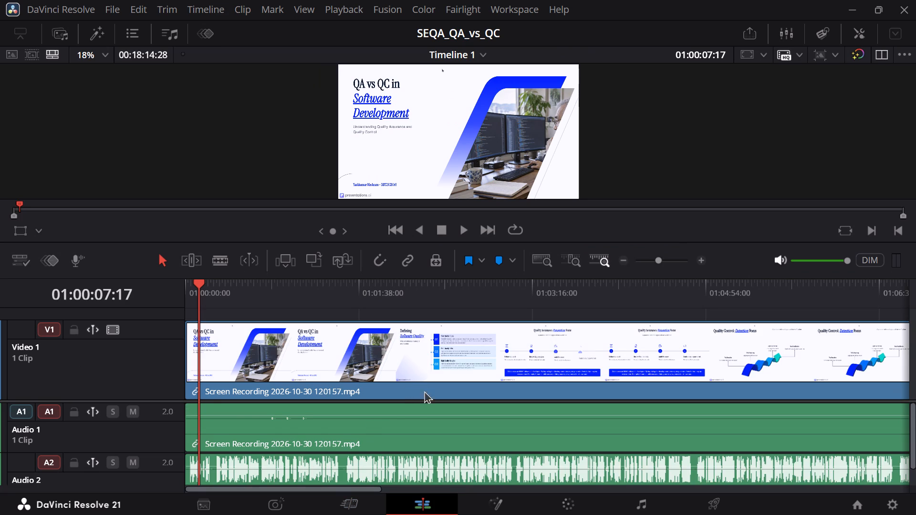
pyautogui.moveTo(197, 286); pyautogui.dragTo(187, 285)
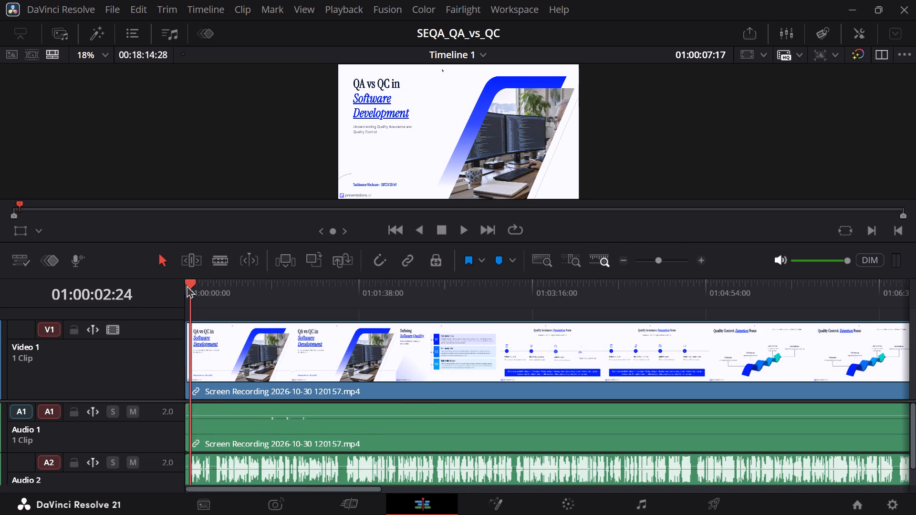
pyautogui.moveTo(187, 285); pyautogui.dragTo(177, 286)
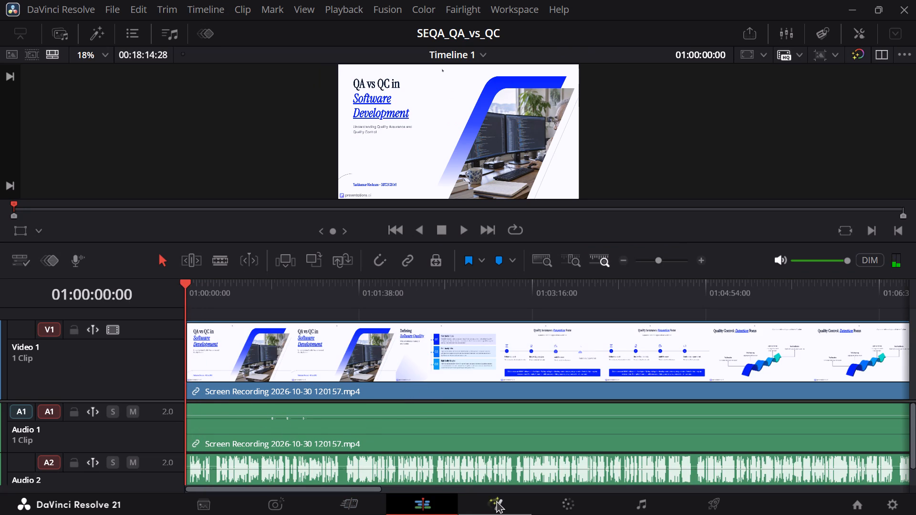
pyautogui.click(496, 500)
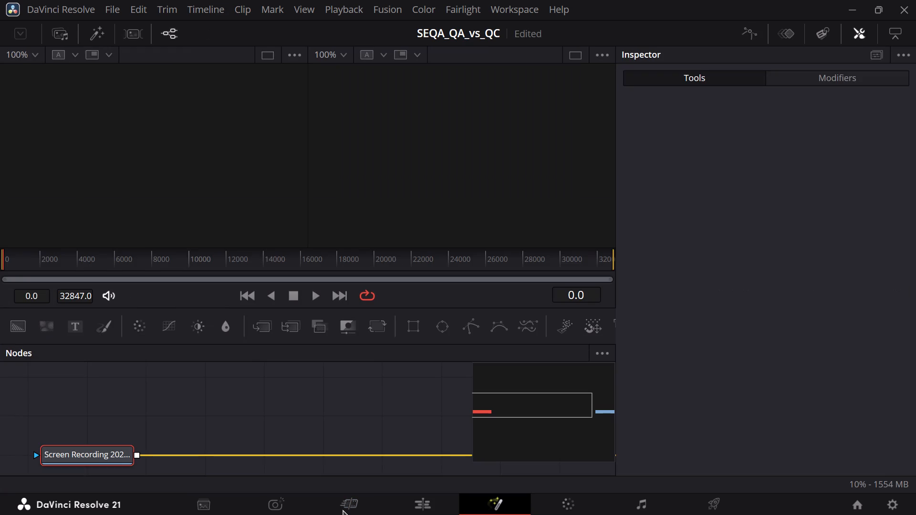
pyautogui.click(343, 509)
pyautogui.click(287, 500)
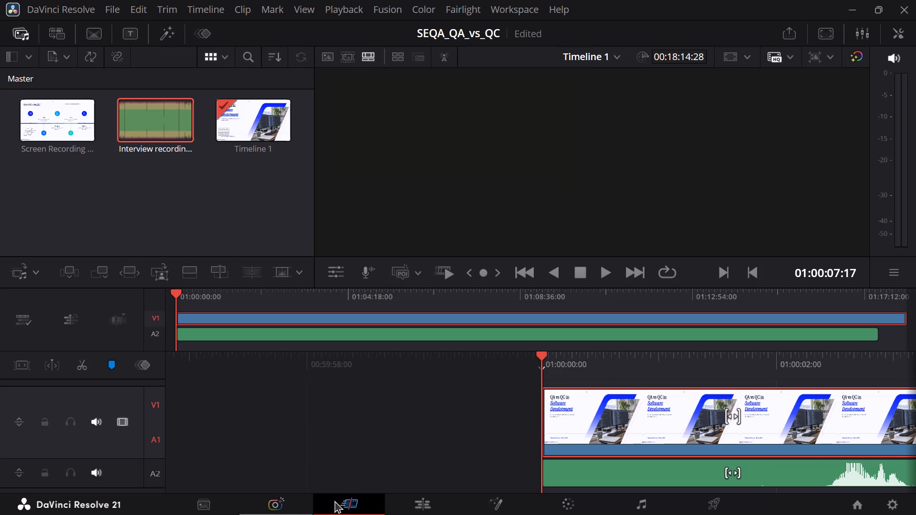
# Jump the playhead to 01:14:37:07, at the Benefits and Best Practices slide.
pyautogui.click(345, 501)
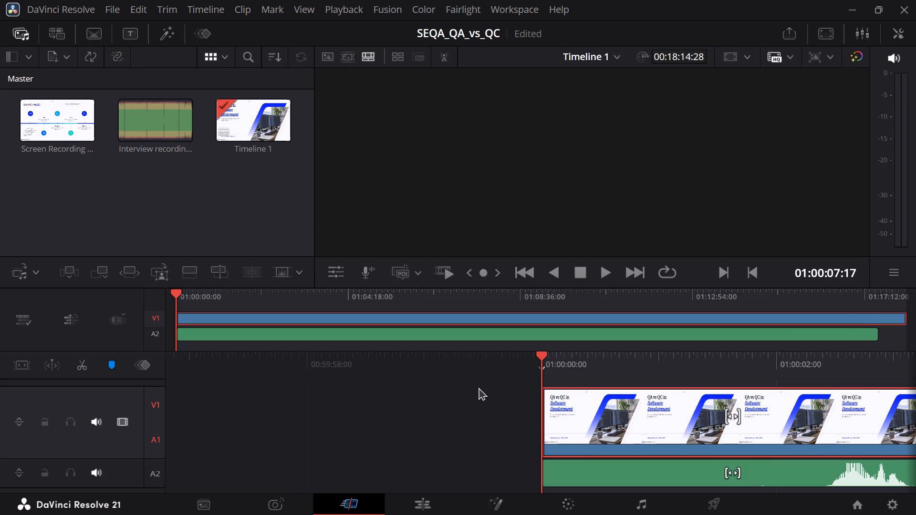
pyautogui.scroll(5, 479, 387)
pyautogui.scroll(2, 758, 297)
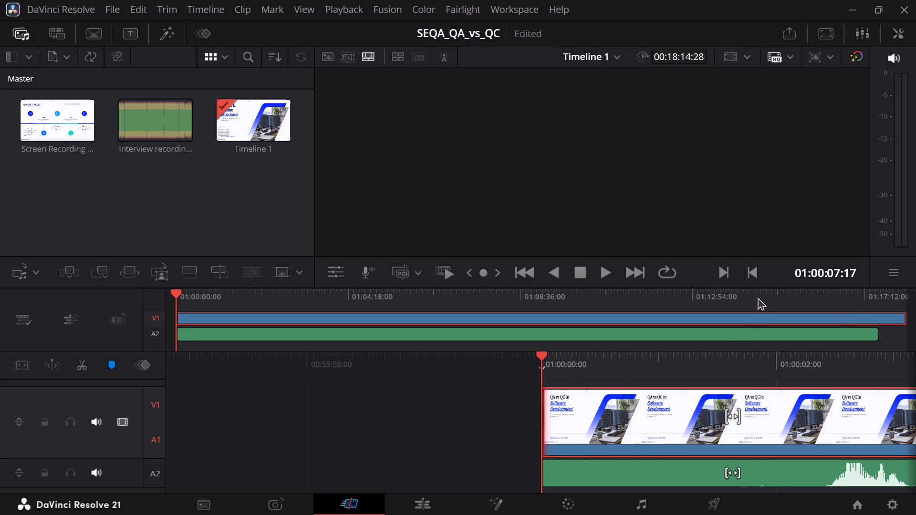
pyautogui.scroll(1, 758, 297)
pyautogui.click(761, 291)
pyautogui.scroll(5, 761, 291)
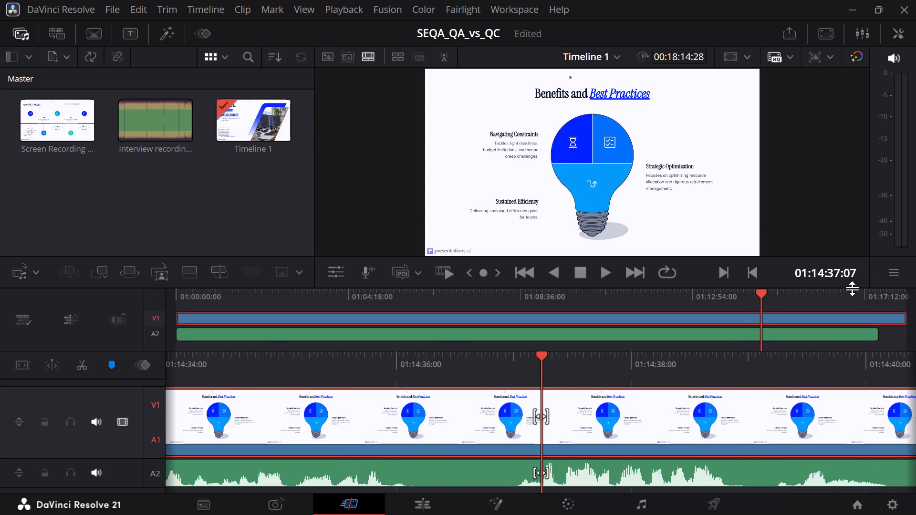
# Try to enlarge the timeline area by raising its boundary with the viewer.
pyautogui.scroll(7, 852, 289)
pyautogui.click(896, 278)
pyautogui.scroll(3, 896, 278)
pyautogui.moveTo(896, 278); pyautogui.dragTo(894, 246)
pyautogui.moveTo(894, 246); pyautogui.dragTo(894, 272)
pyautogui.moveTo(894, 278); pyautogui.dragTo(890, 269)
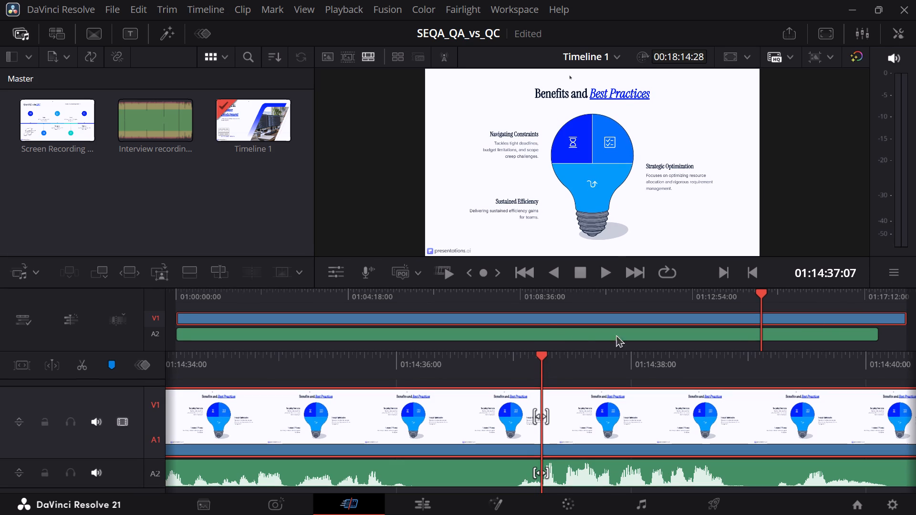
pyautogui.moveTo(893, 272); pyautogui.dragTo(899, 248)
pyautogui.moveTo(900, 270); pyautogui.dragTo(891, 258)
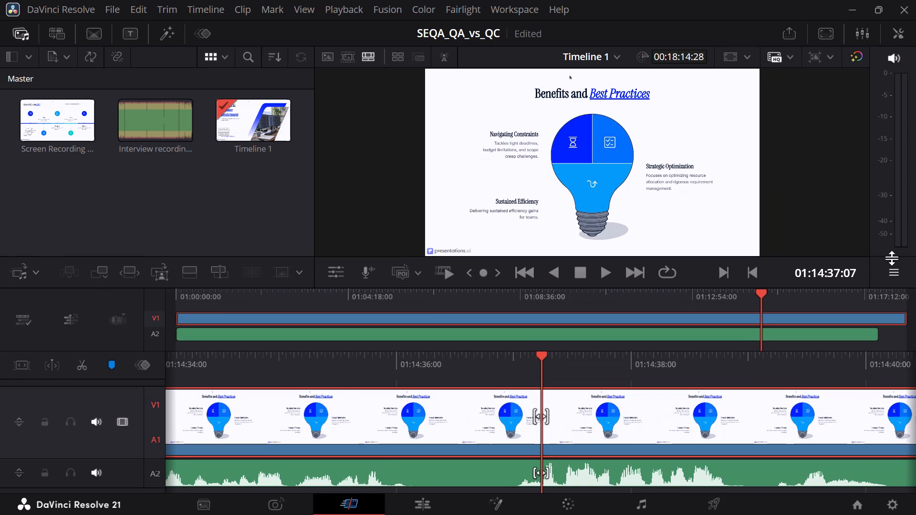
# Select the interview audio clip and scrub back through its waveform to about 01:14:30:25.
pyautogui.click(538, 471)
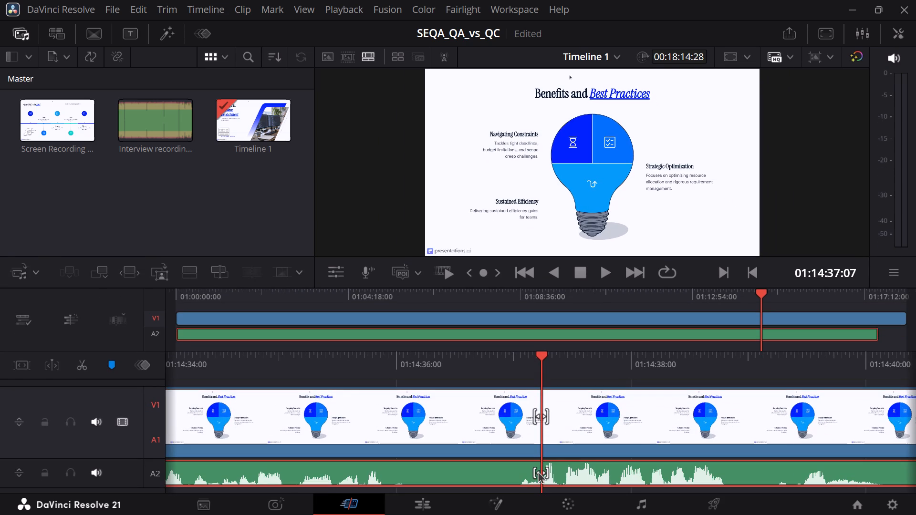
pyautogui.scroll(4, 565, 359)
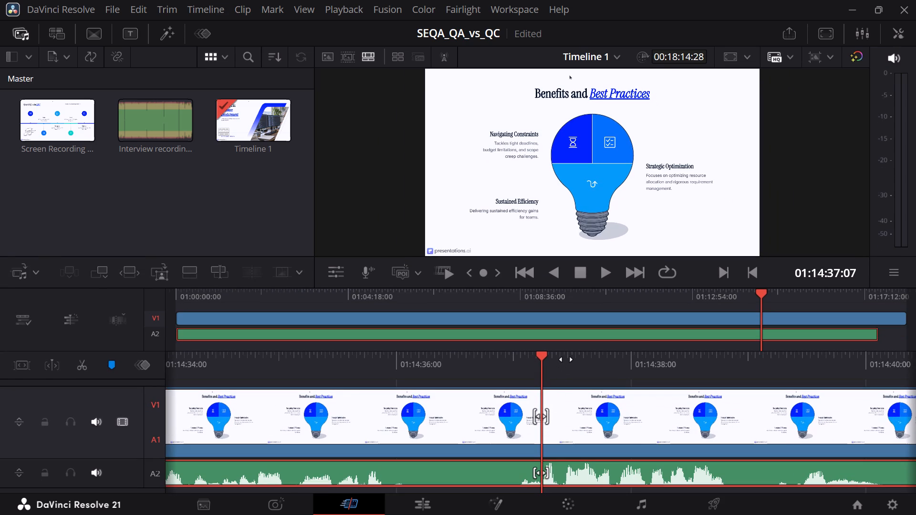
pyautogui.middleClick(565, 359)
pyautogui.scroll(3, 565, 359)
pyautogui.scroll(-2, 587, 354)
pyautogui.moveTo(166, 370); pyautogui.dragTo(94, 359)
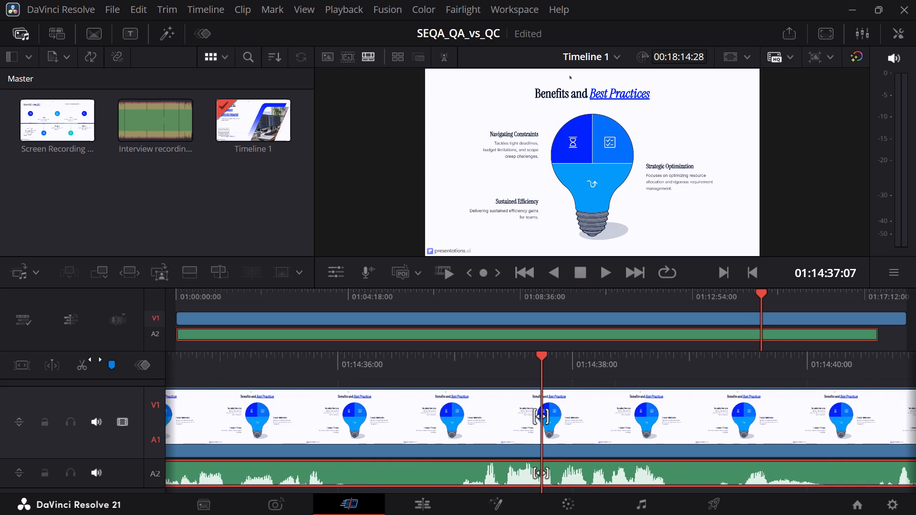
pyautogui.moveTo(94, 359); pyautogui.dragTo(763, 382)
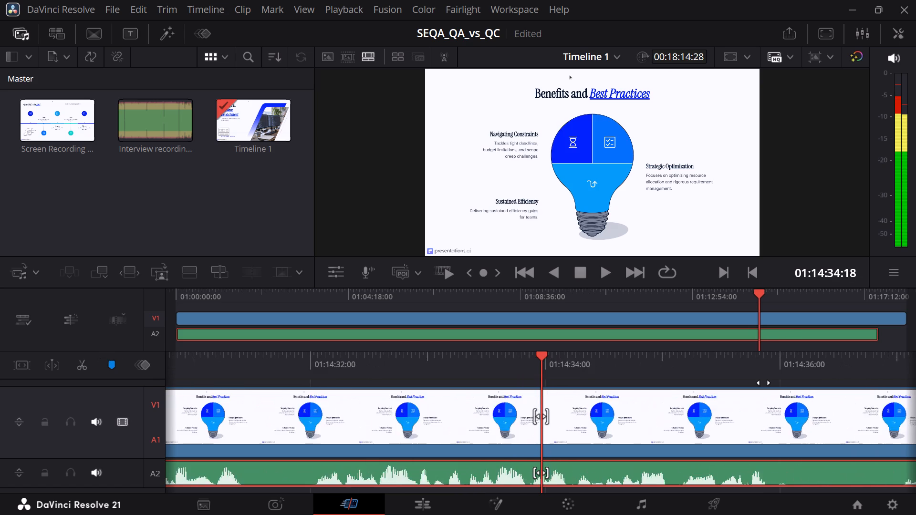
pyautogui.moveTo(763, 382); pyautogui.dragTo(915, 413)
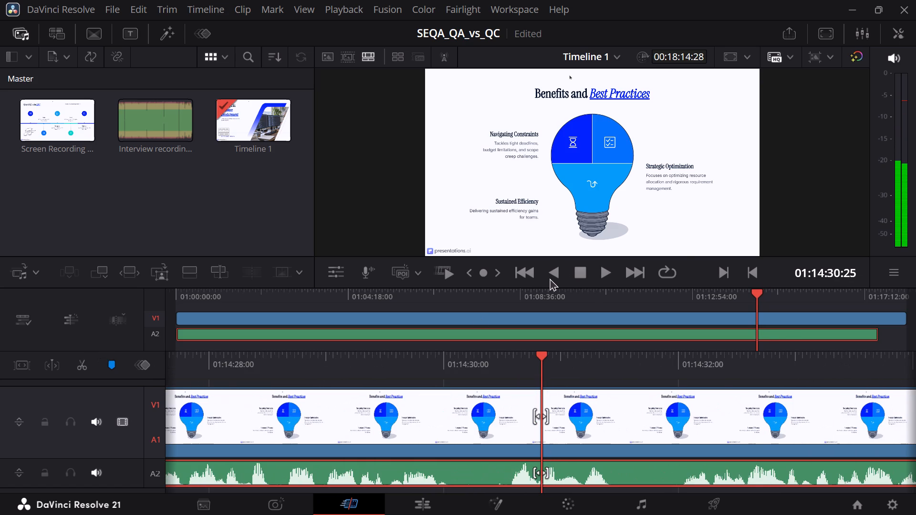
# Play the timeline from its start and stop at 01:00:02:14, where the interview speech begins.
pyautogui.click(528, 279)
pyautogui.click(582, 281)
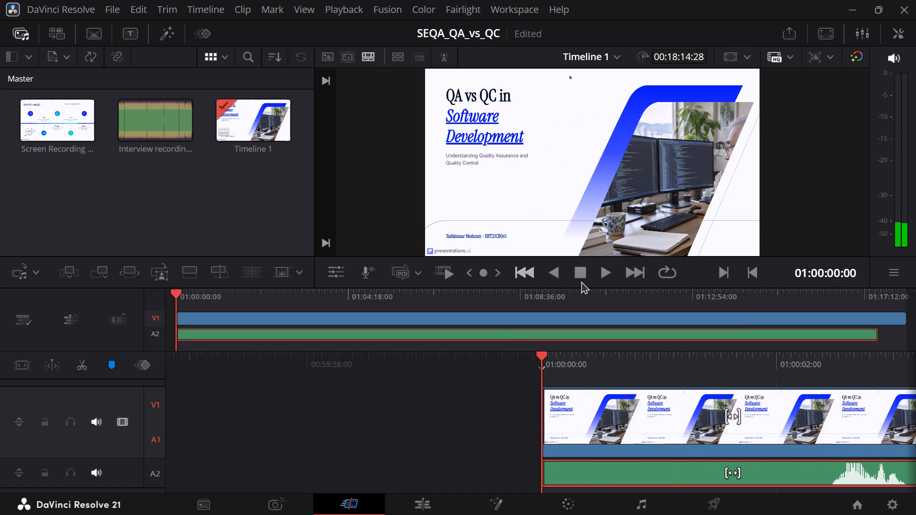
pyautogui.click(607, 273)
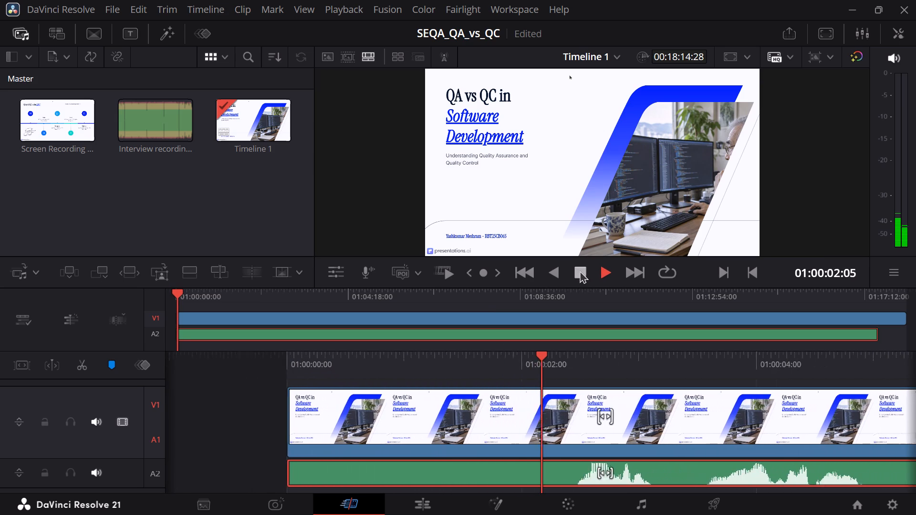
pyautogui.click(580, 270)
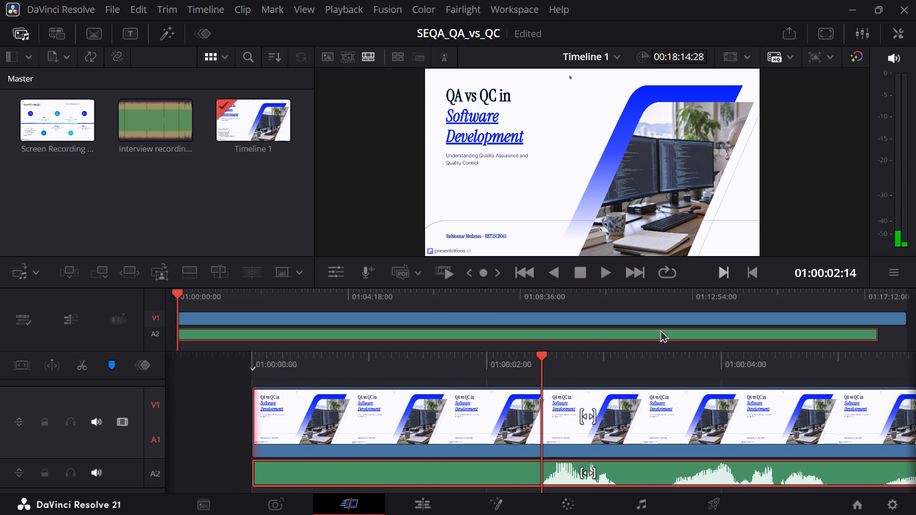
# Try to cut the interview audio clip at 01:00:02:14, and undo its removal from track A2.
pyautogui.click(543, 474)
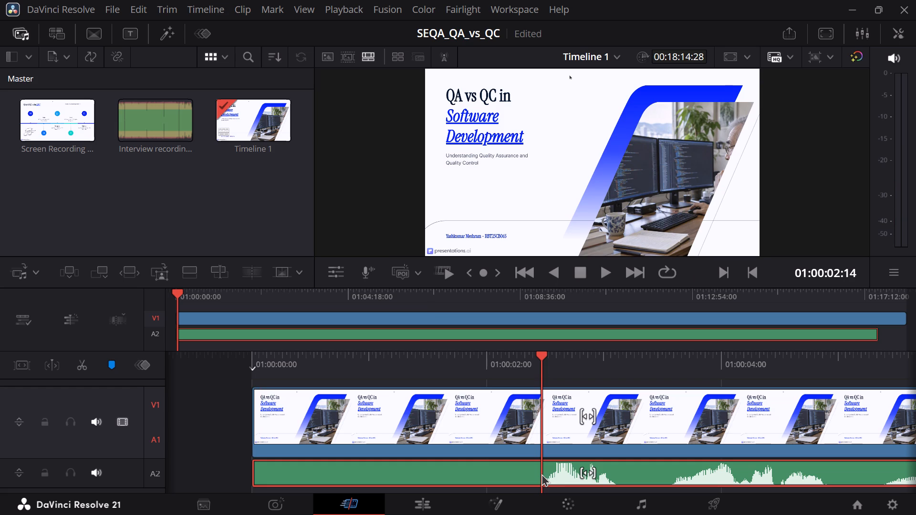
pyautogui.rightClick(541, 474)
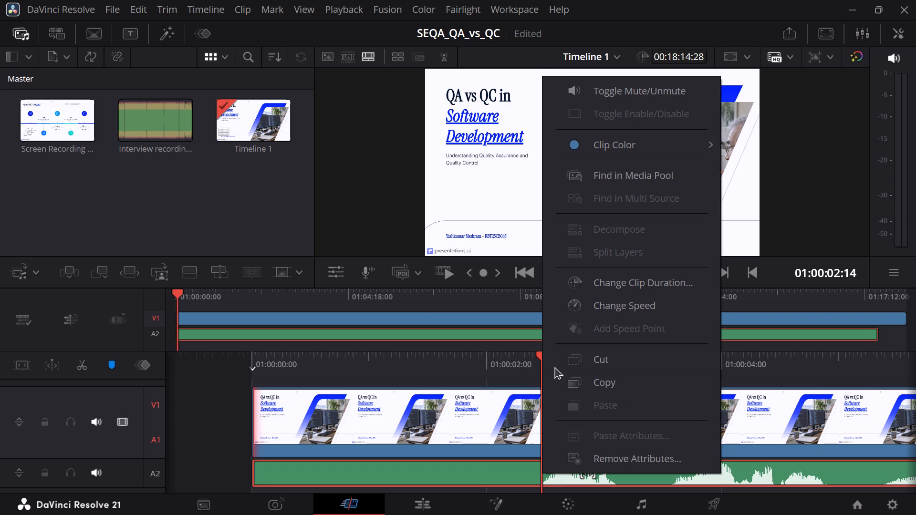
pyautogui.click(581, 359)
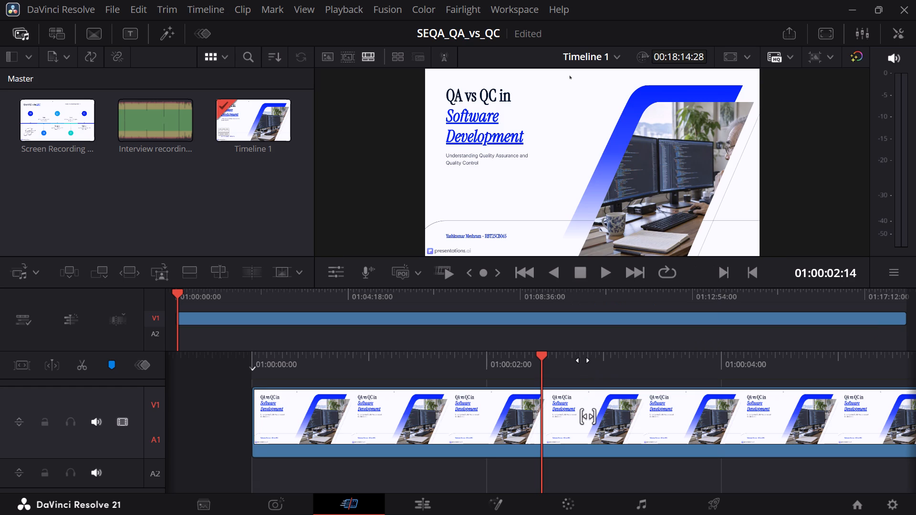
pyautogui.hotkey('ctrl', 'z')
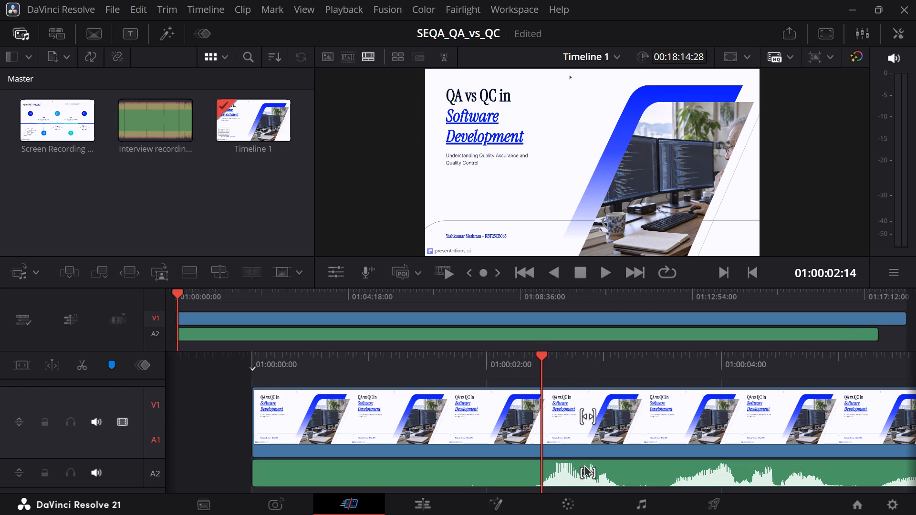
# Select the interview audio clip again and show its clip audio adjustment controls.
pyautogui.click(584, 473)
pyautogui.click(584, 473)
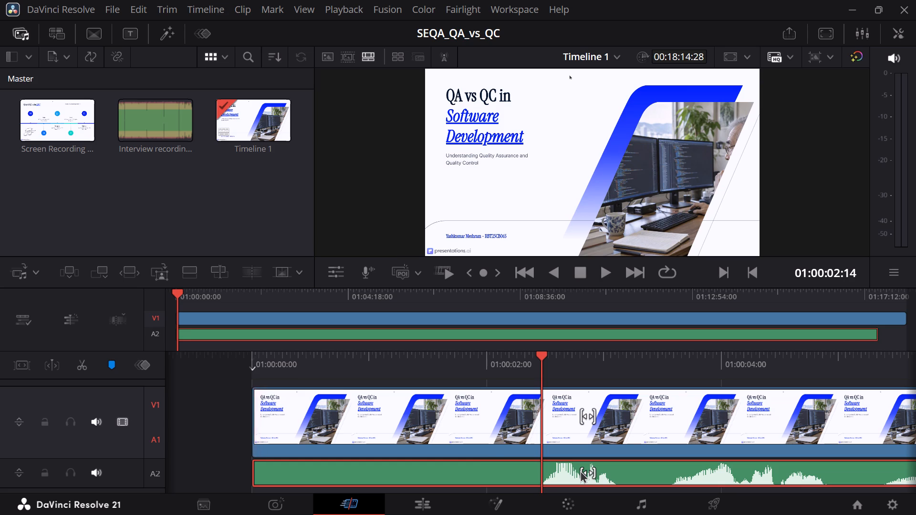
pyautogui.click(417, 275)
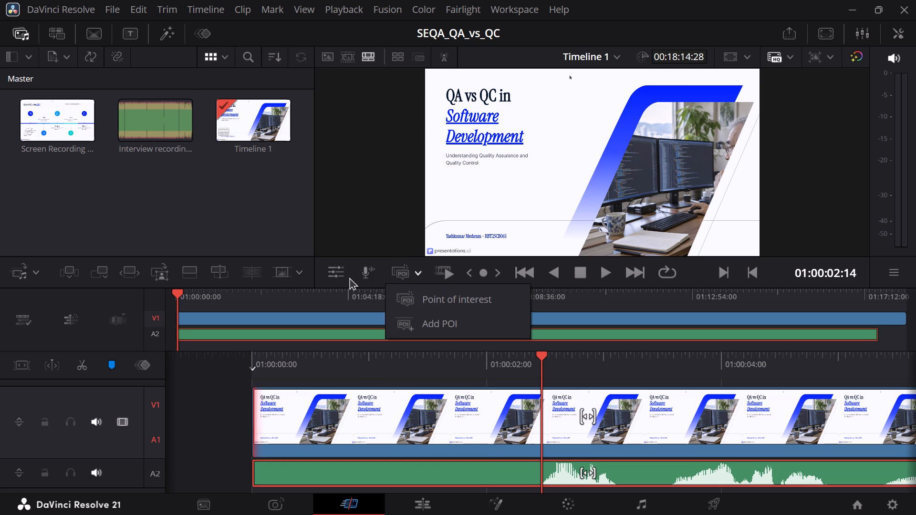
pyautogui.click(343, 277)
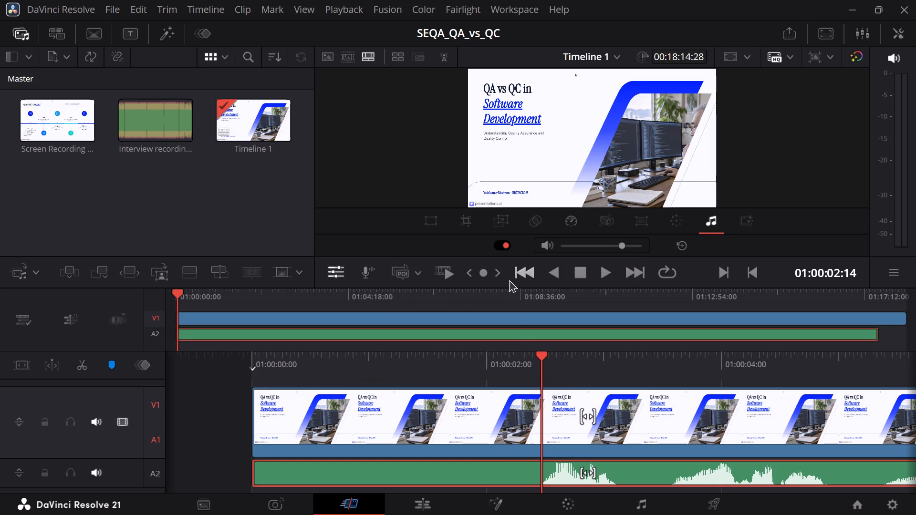
# Scrub around the first speech in the interview audio and place the playhead at 01:00:02:14.
pyautogui.moveTo(492, 273); pyautogui.dragTo(527, 273)
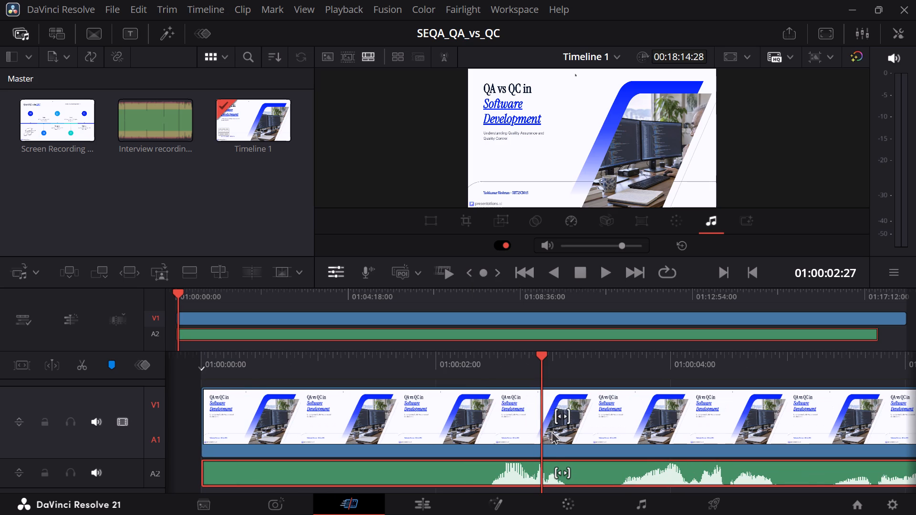
pyautogui.click(495, 451)
pyautogui.click(499, 474)
pyautogui.doubleClick(488, 480)
pyautogui.moveTo(572, 367); pyautogui.dragTo(619, 371)
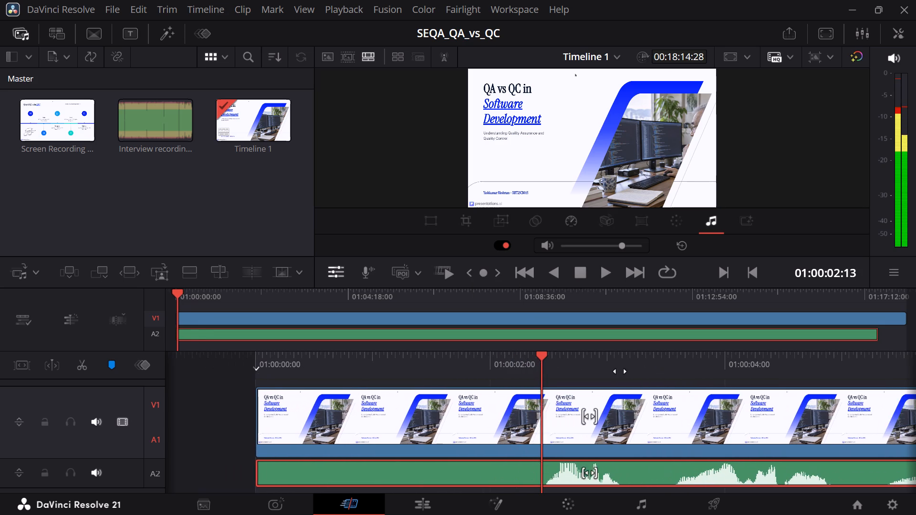
pyautogui.moveTo(619, 371); pyautogui.dragTo(623, 372)
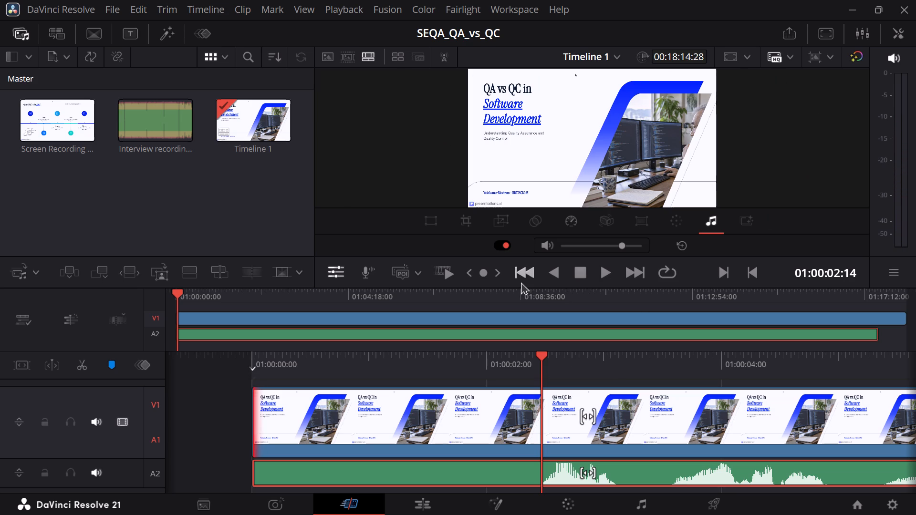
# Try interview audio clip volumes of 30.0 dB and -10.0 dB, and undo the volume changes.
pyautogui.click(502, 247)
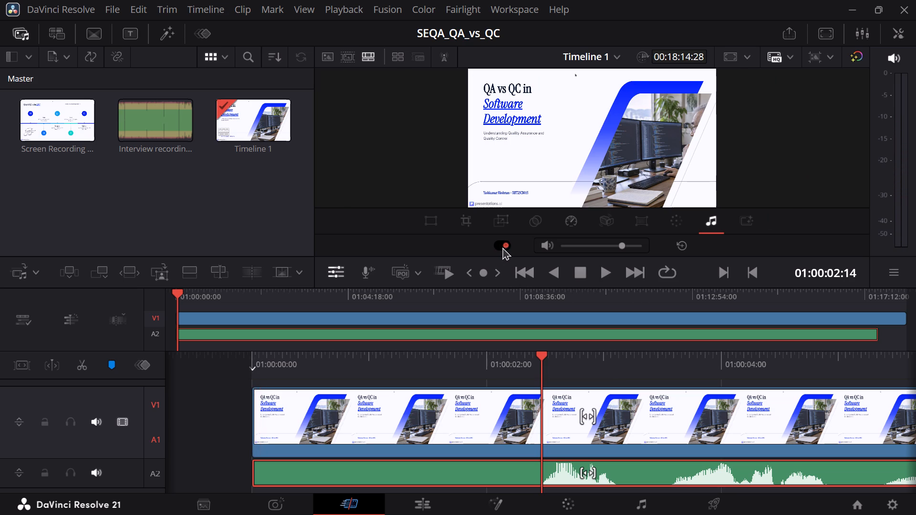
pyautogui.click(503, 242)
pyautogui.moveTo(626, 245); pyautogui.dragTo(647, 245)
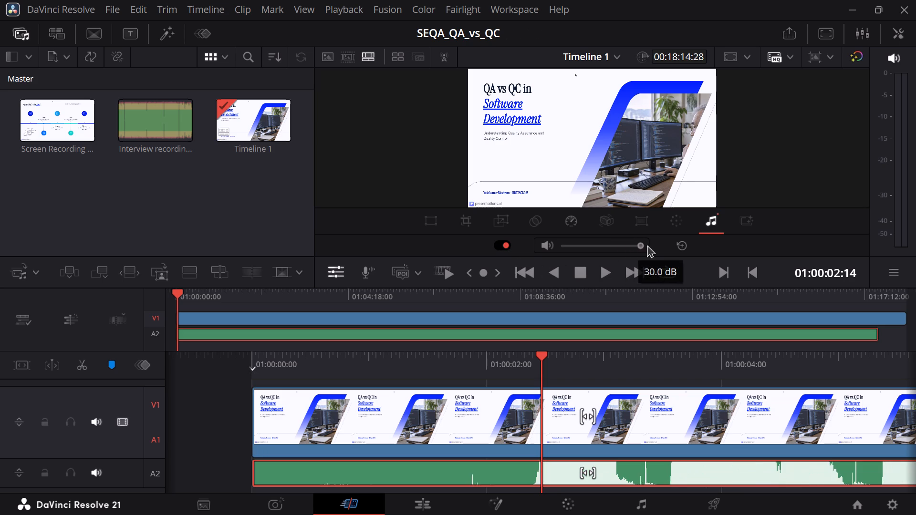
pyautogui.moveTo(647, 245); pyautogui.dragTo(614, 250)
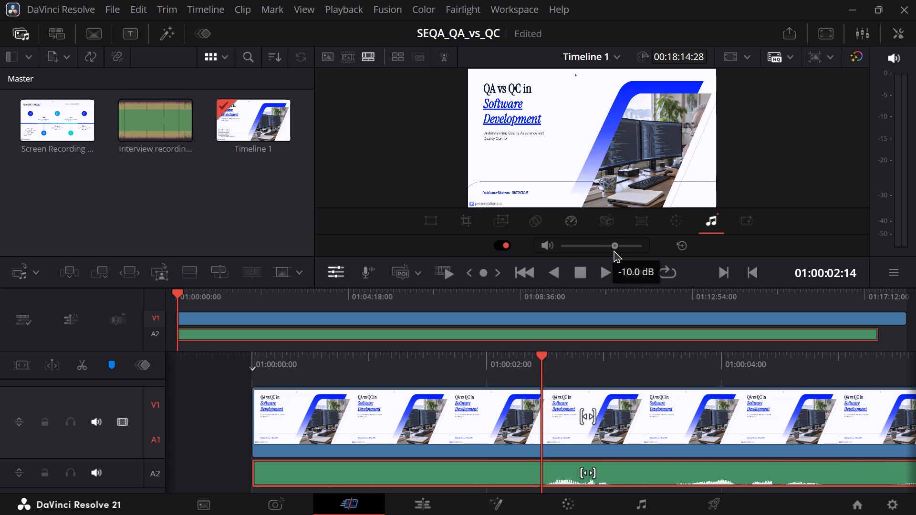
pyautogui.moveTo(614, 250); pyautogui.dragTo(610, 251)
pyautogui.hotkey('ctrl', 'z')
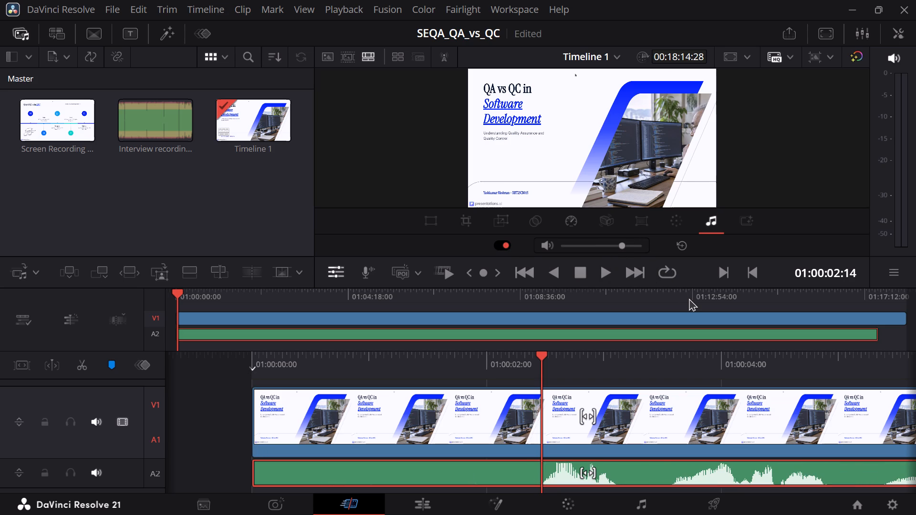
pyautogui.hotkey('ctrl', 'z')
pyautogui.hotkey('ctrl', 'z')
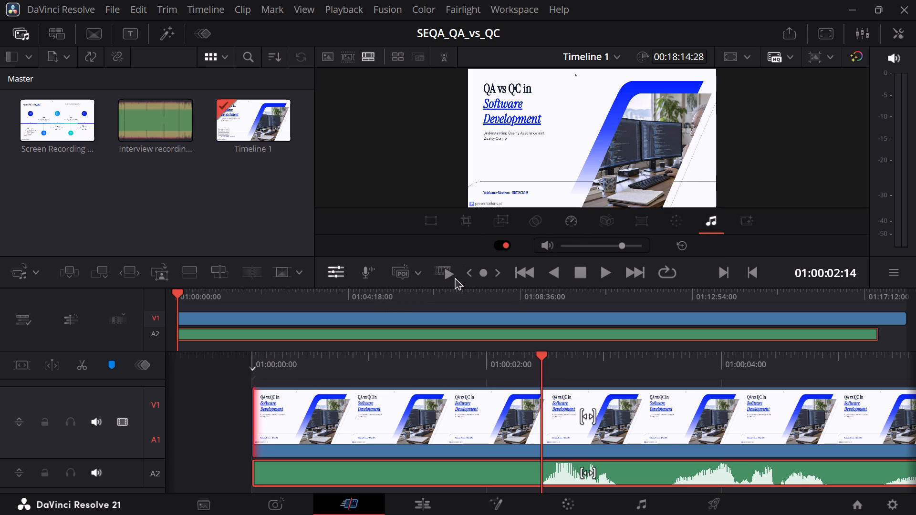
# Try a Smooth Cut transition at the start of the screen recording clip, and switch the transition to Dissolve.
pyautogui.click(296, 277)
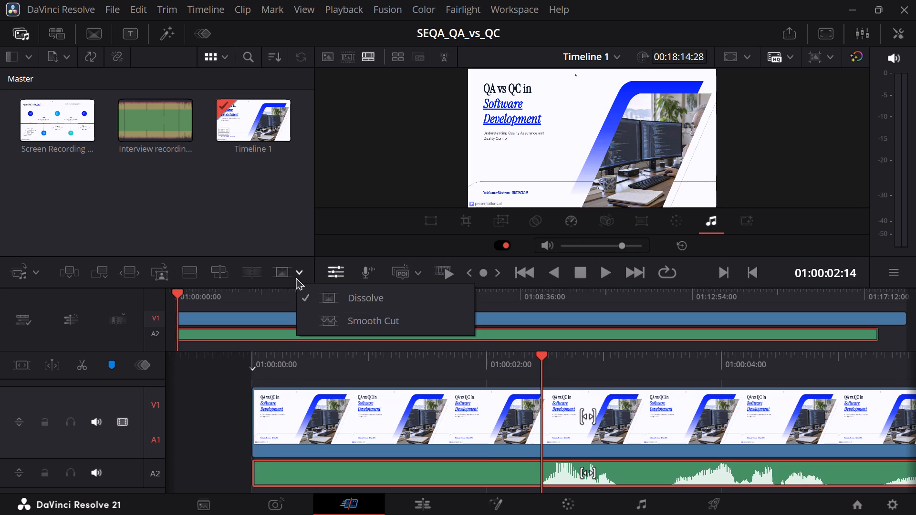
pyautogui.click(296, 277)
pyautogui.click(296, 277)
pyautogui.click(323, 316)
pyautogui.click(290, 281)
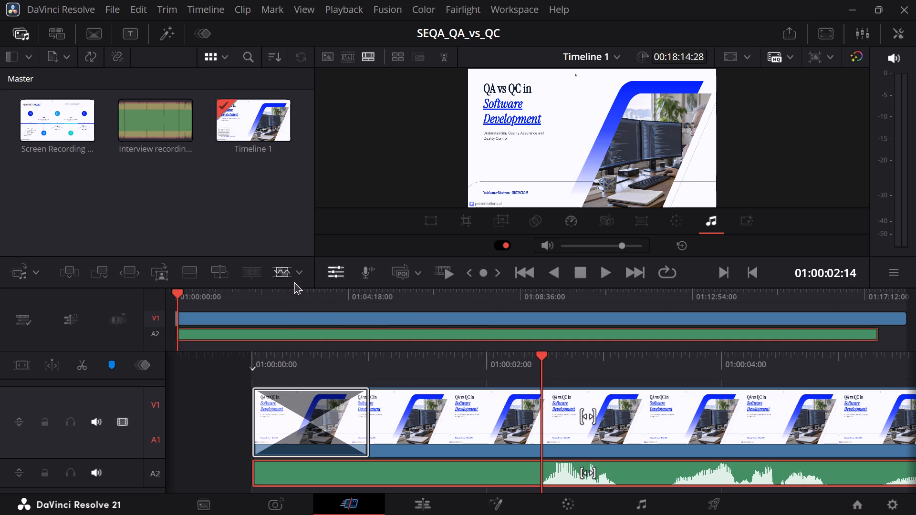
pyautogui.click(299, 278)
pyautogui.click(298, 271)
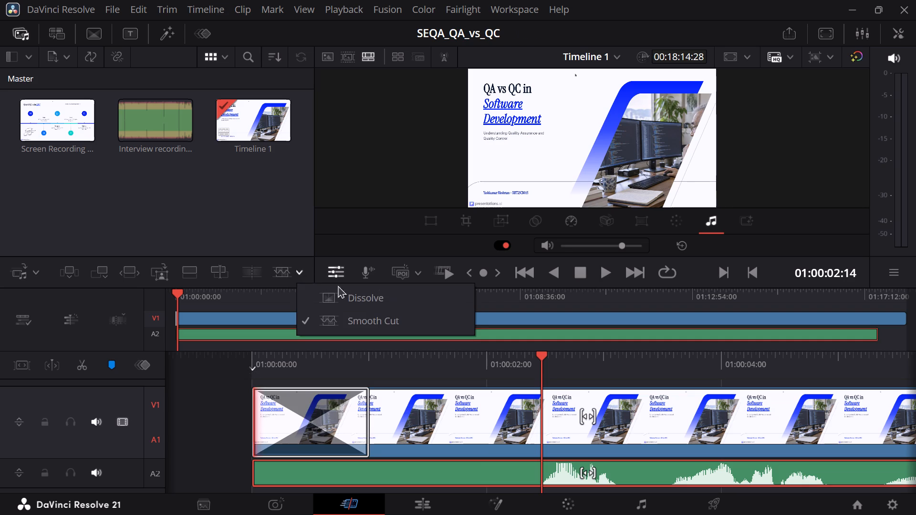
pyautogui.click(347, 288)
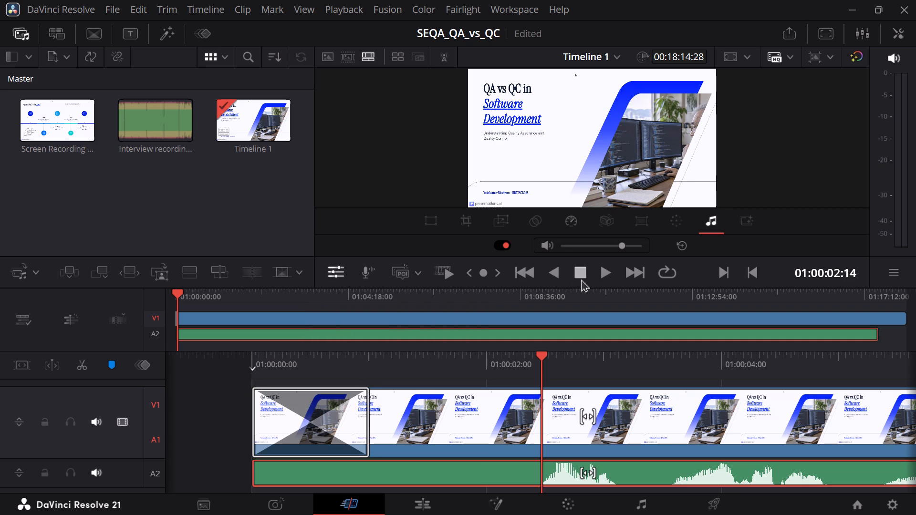
# Play the timeline's opening forward and backward to check the dissolve and the first words of the interview audio.
pyautogui.click(595, 277)
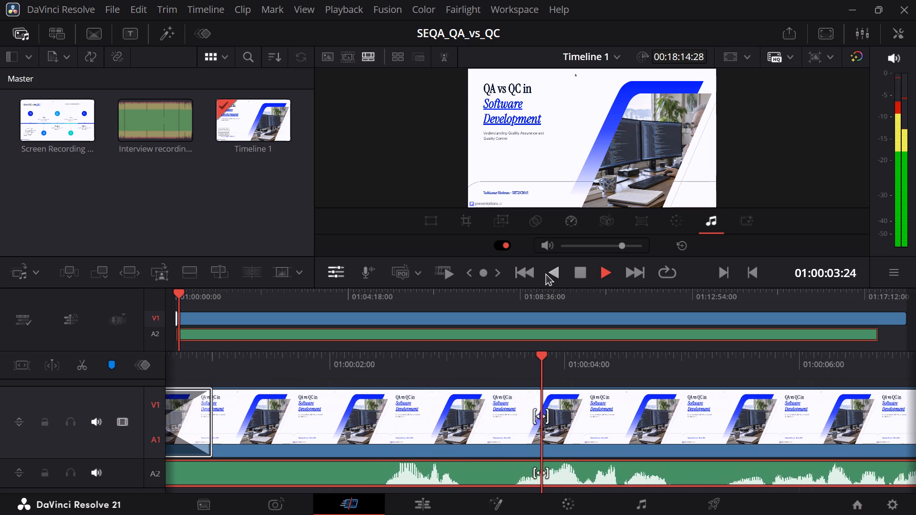
pyautogui.click(559, 274)
pyautogui.tripleClick(559, 274)
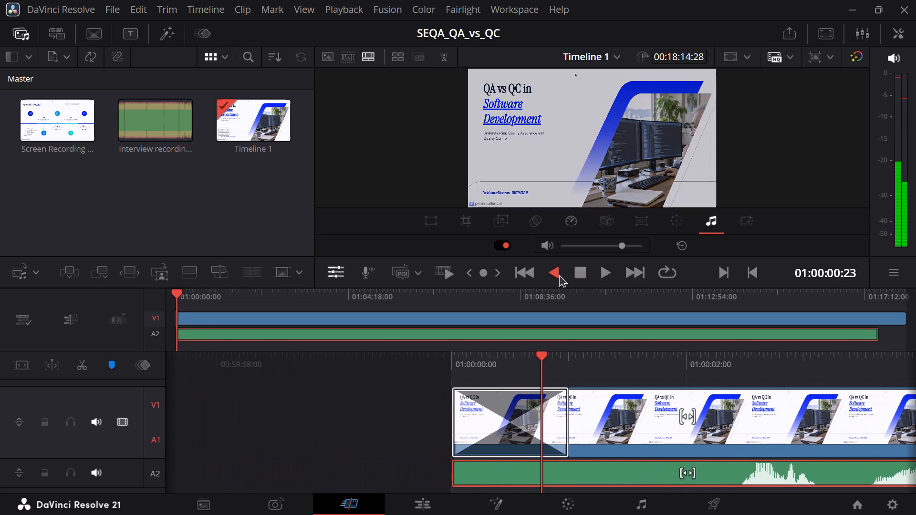
pyautogui.click(602, 274)
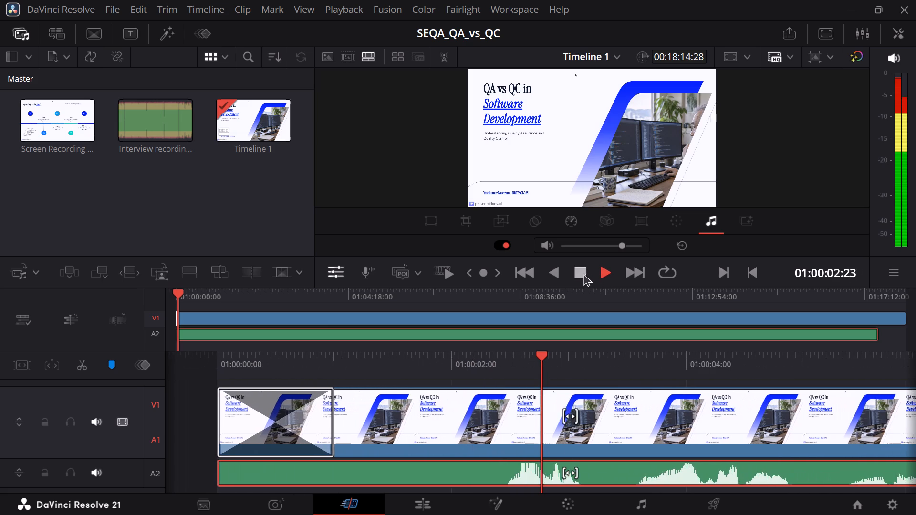
pyautogui.click(583, 273)
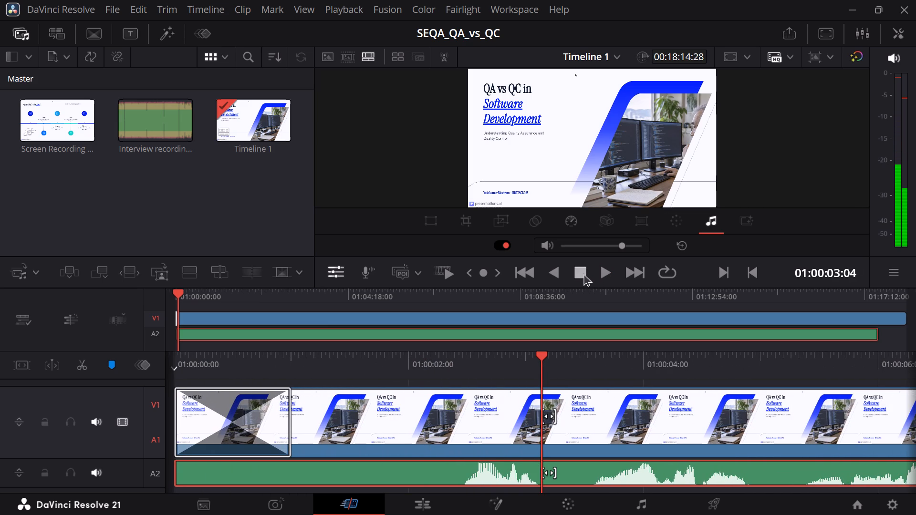
pyautogui.click(581, 274)
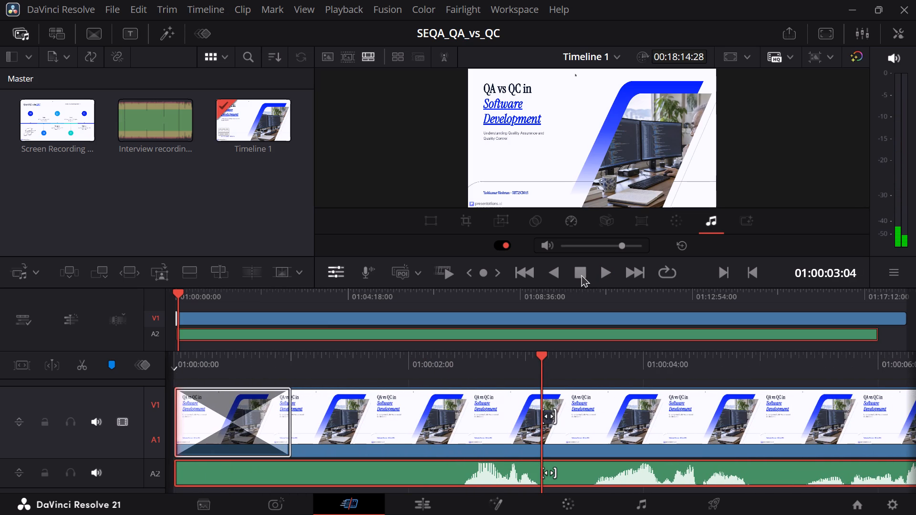
pyautogui.click(581, 274)
pyautogui.click(586, 275)
# Play on through the opening narration and examine the pause around 01:00:12, stopping the playhead at 01:00:12:29.
pyautogui.click(612, 277)
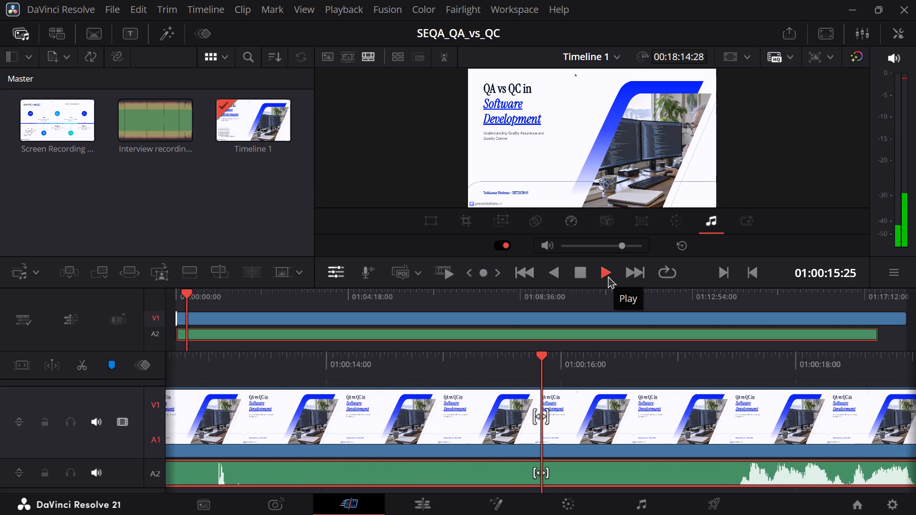
pyautogui.click(608, 276)
pyautogui.click(554, 271)
pyautogui.click(554, 271)
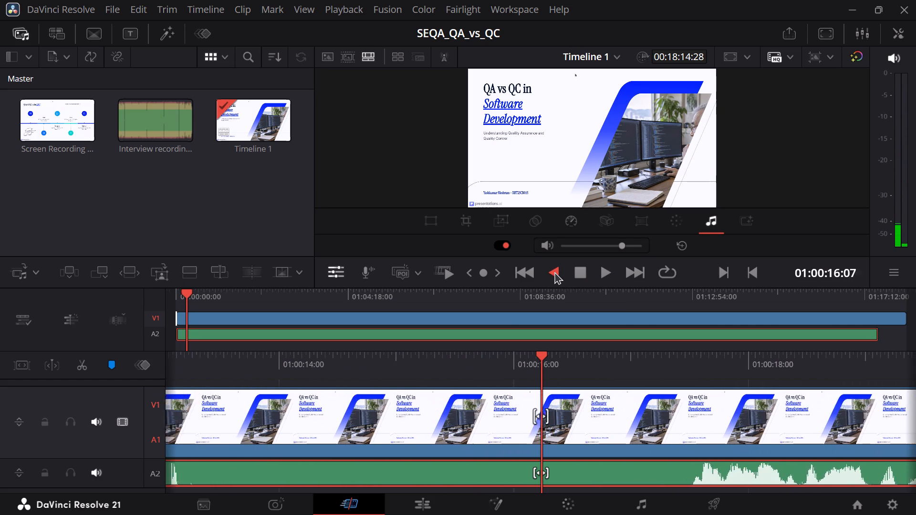
pyautogui.click(584, 275)
pyautogui.click(584, 275)
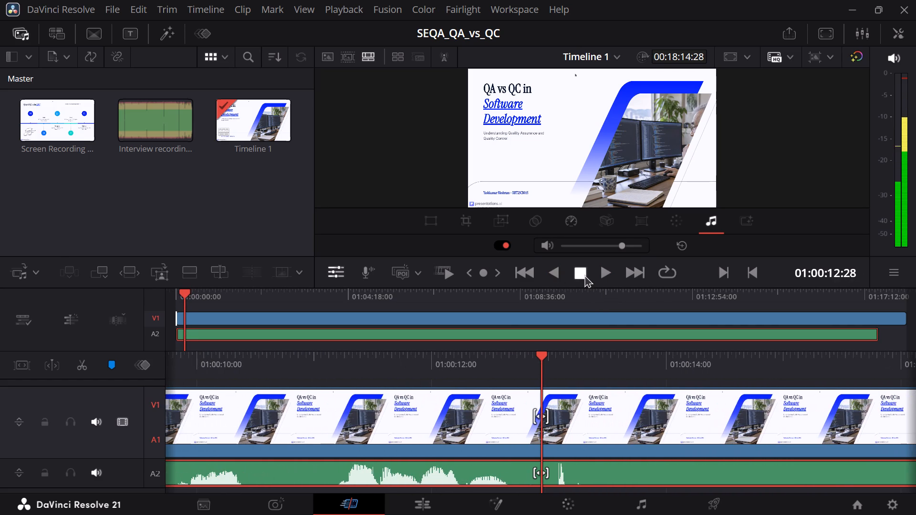
pyautogui.click(560, 274)
pyautogui.click(581, 273)
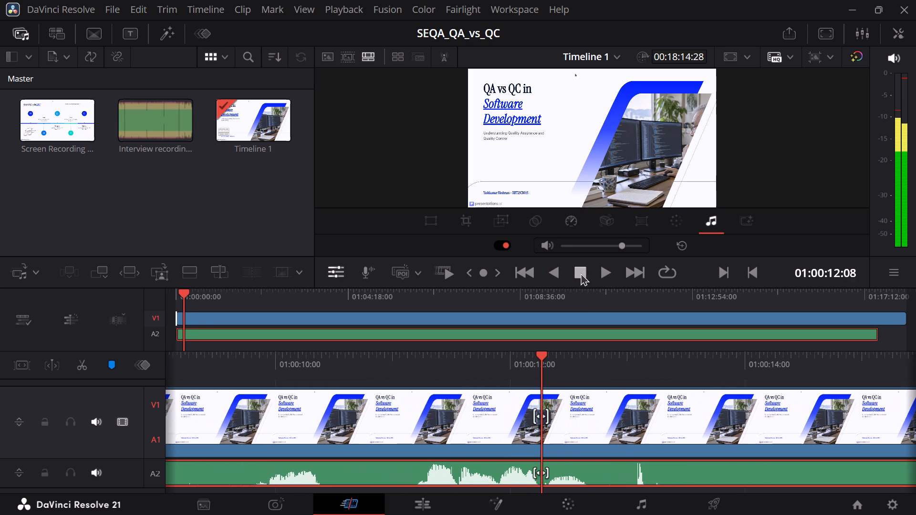
pyautogui.click(601, 275)
pyautogui.click(583, 278)
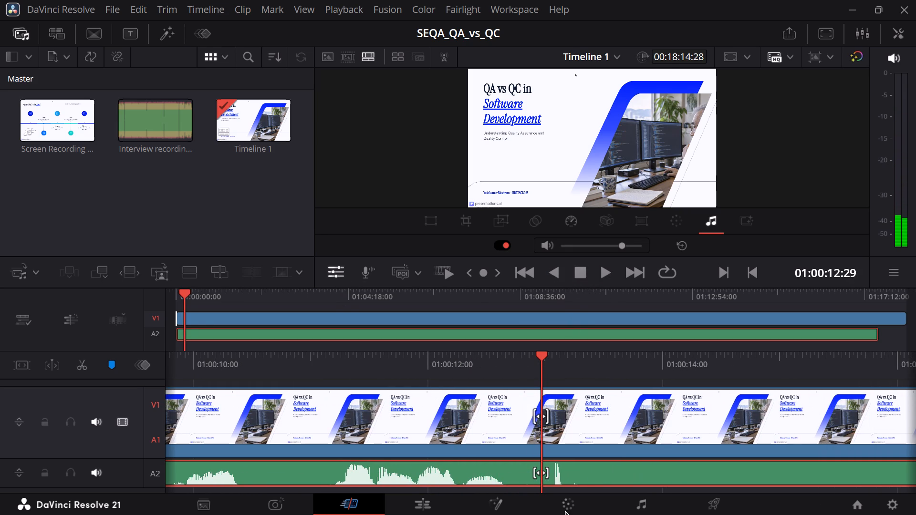
# Open the timeline on the Edit page, select the interview audio on A2, and show the timeline in detail around 01:00:12:29.
pyautogui.click(430, 503)
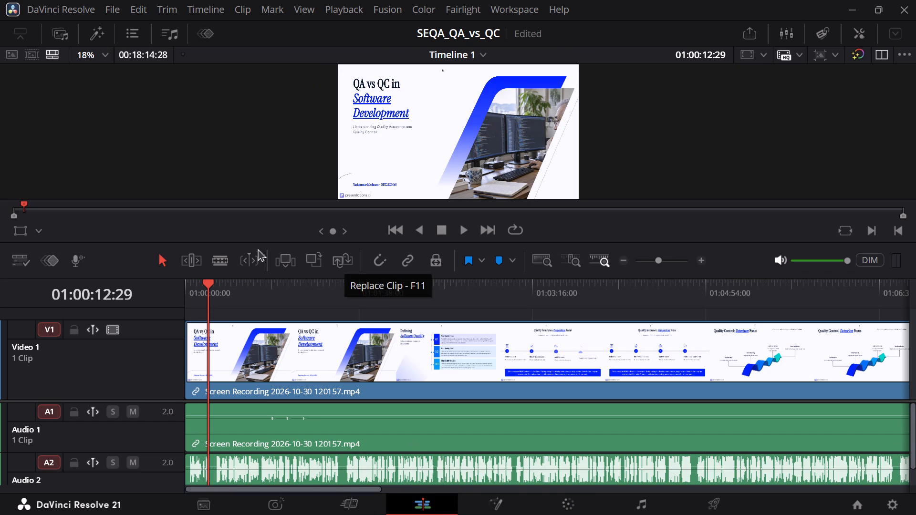
pyautogui.click(208, 470)
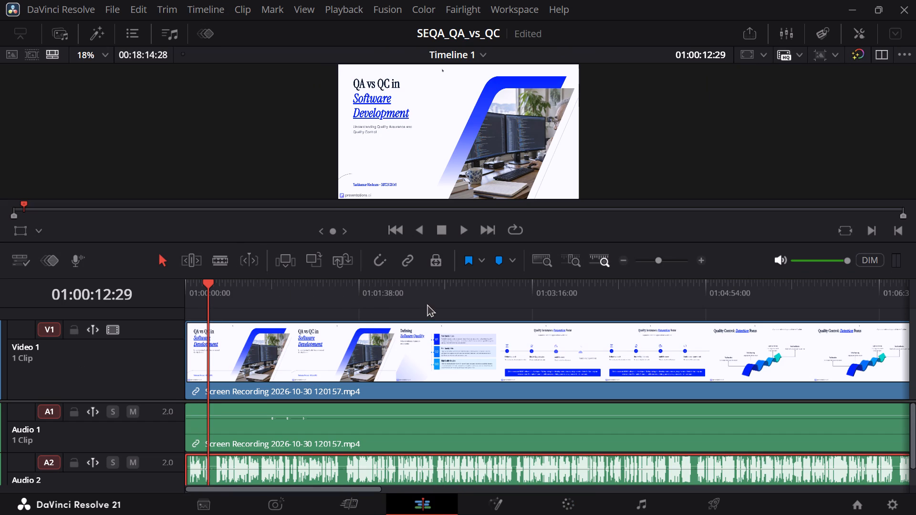
pyautogui.scroll(3, 427, 304)
pyautogui.scroll(-5, 427, 304)
pyautogui.scroll(6, 439, 338)
pyautogui.scroll(-6, 447, 348)
pyautogui.scroll(6, 450, 351)
pyautogui.click(602, 260)
pyautogui.click(578, 262)
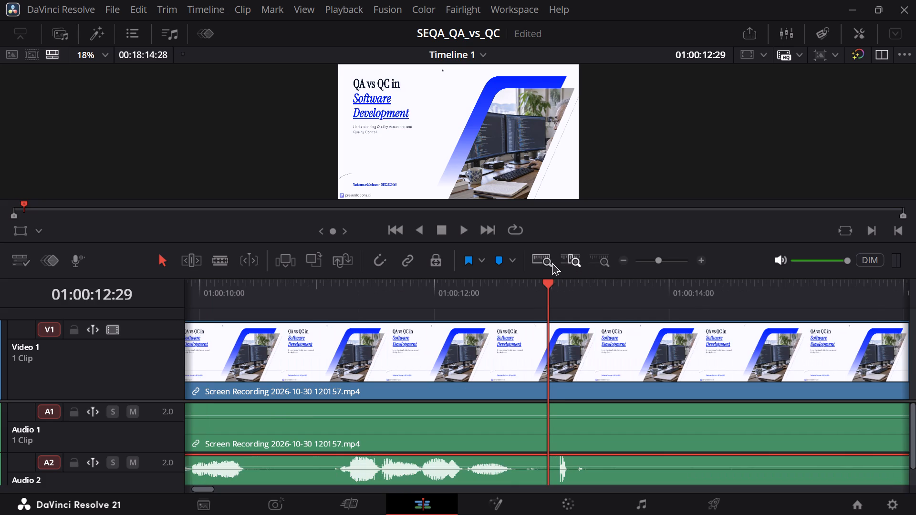
pyautogui.scroll(3, 580, 381)
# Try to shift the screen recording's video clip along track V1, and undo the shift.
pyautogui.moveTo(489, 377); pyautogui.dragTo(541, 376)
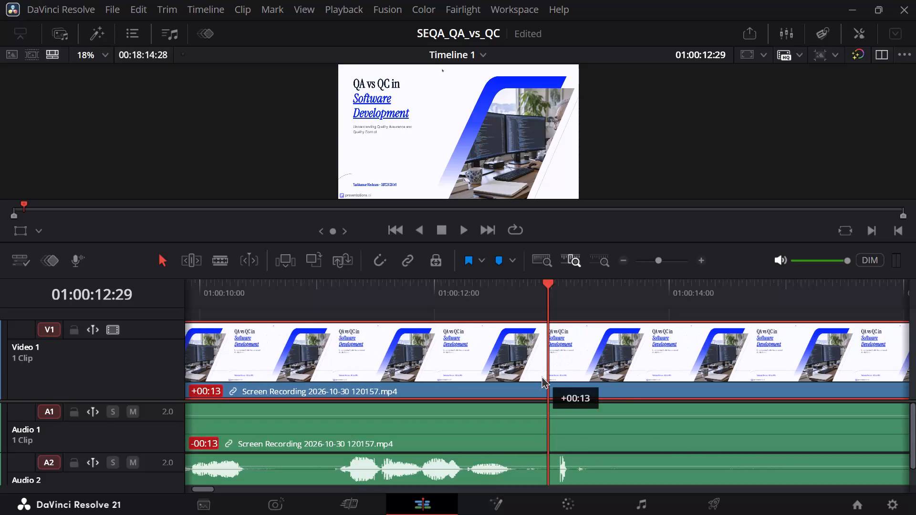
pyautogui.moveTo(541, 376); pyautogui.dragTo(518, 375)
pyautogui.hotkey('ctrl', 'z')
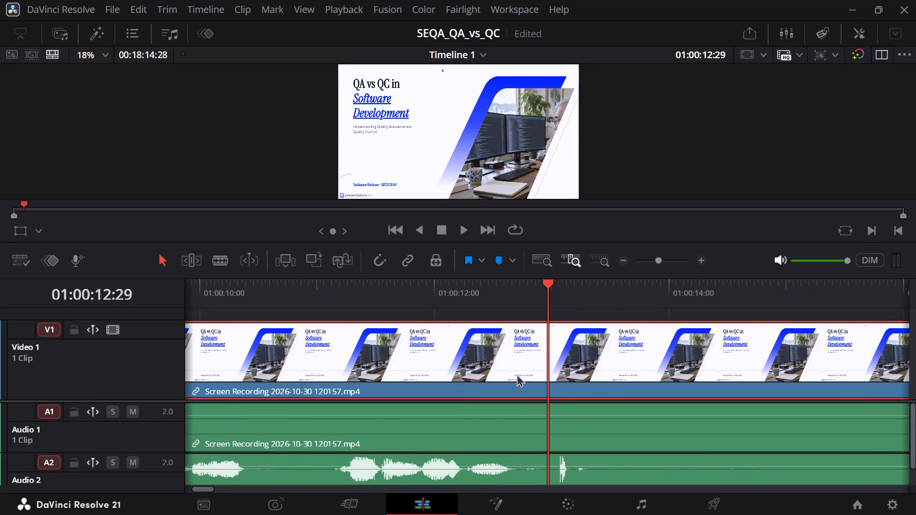
# Return to the timeline's start and play back and forth to place the playhead at 01:00:02:07, just before the first speech.
pyautogui.scroll(5, 457, 299)
pyautogui.scroll(-1, 457, 299)
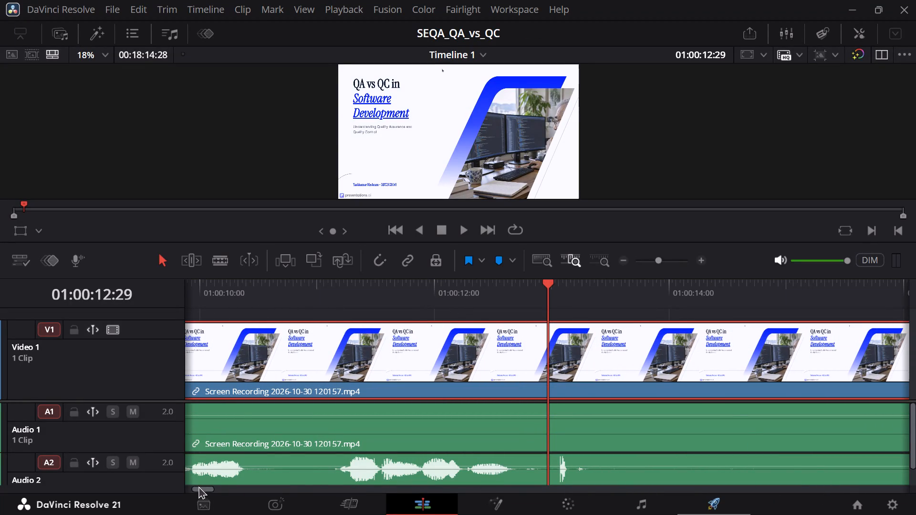
pyautogui.moveTo(200, 489); pyautogui.dragTo(186, 490)
pyautogui.click(470, 230)
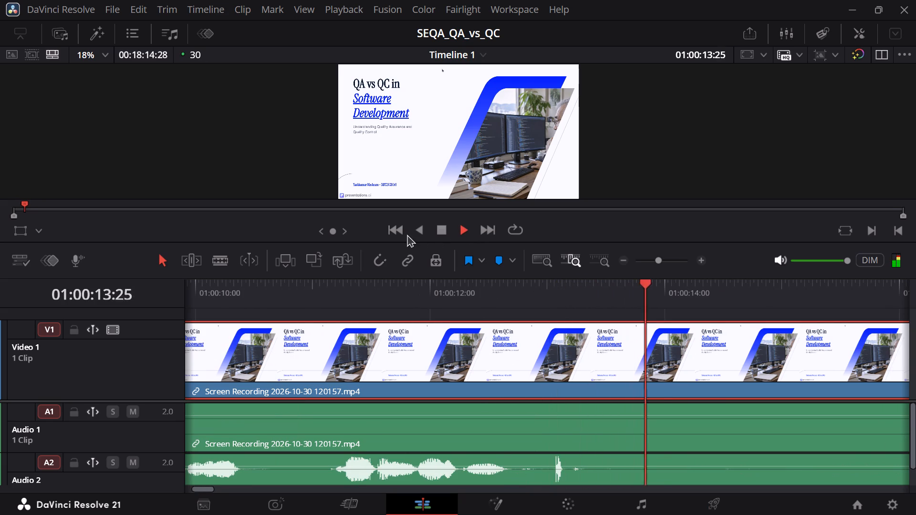
pyautogui.click(427, 230)
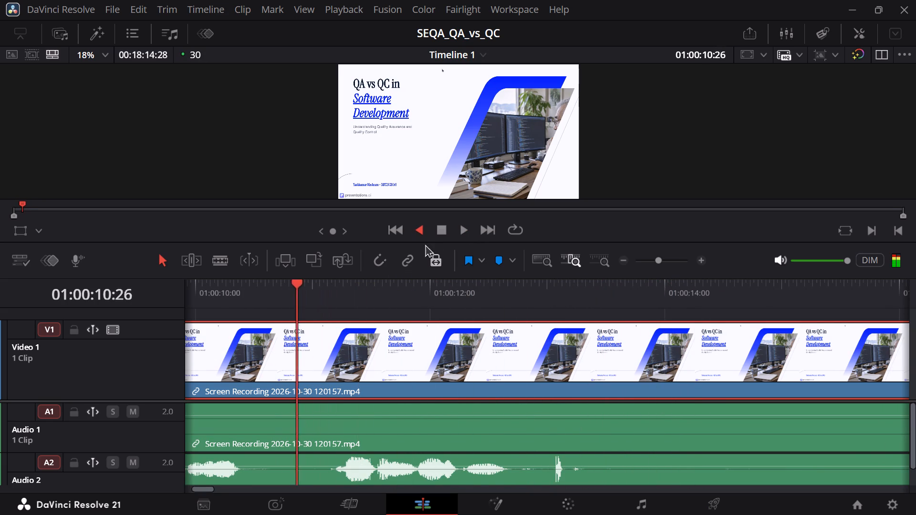
pyautogui.click(406, 233)
pyautogui.click(398, 231)
pyautogui.click(465, 236)
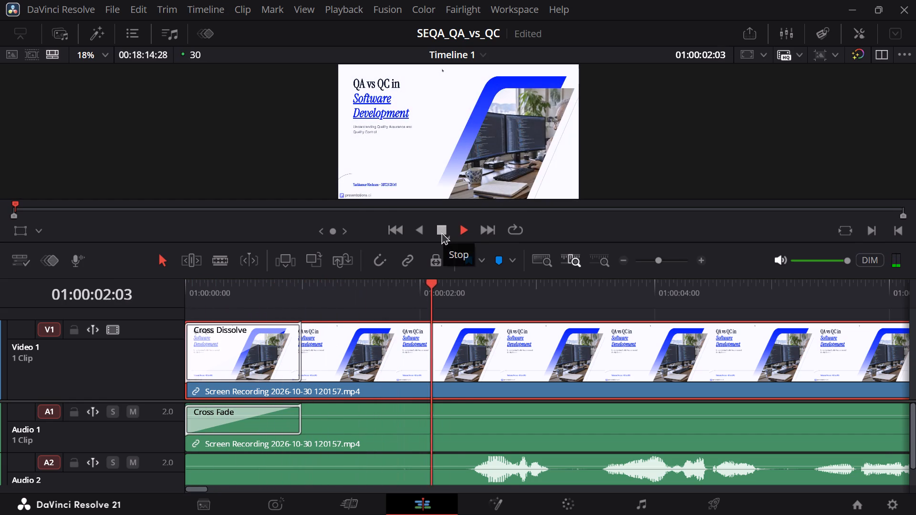
pyautogui.click(441, 232)
pyautogui.click(416, 232)
pyautogui.click(444, 223)
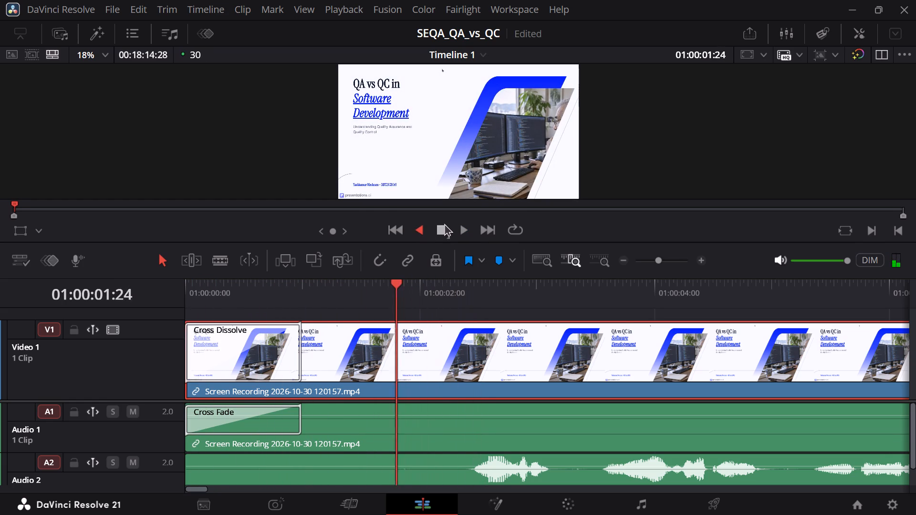
pyautogui.click(467, 232)
pyautogui.click(445, 233)
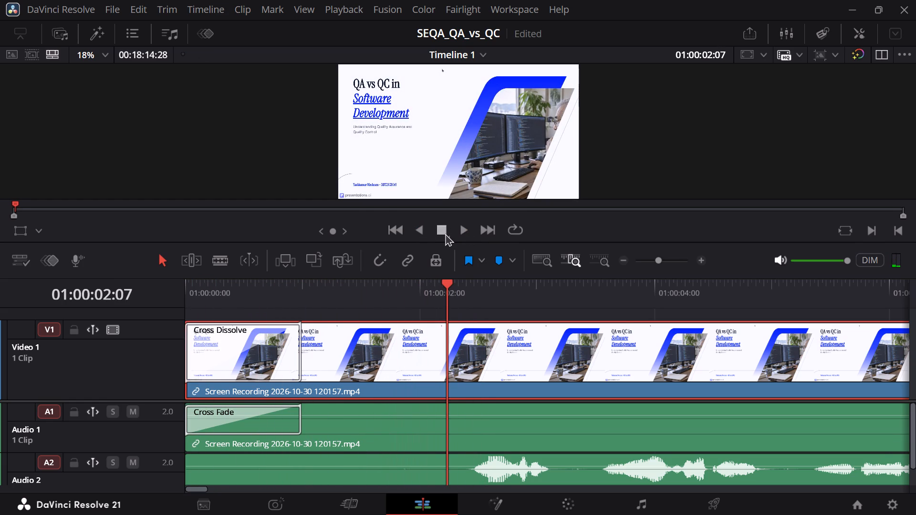
# Cut the audio on tracks A1 and A2 at 01:00:02:07 with the Blade tool.
pyautogui.click(217, 257)
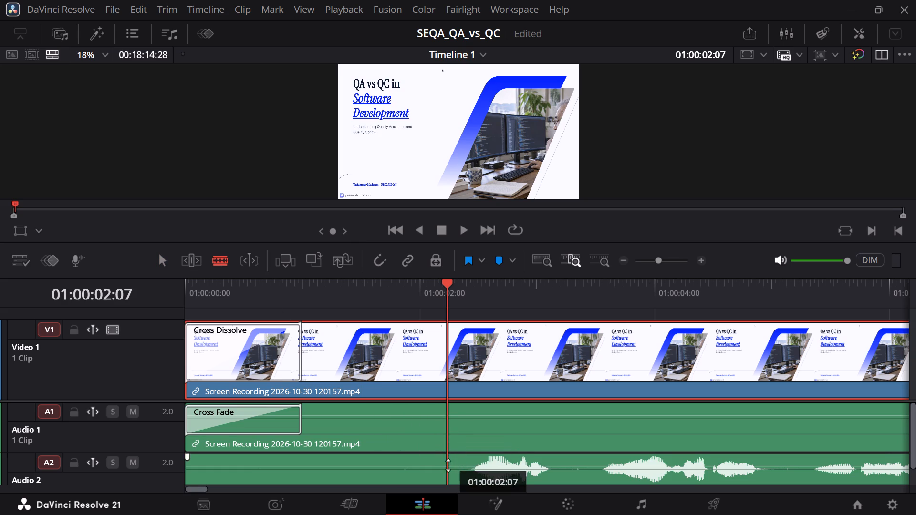
pyautogui.click(449, 433)
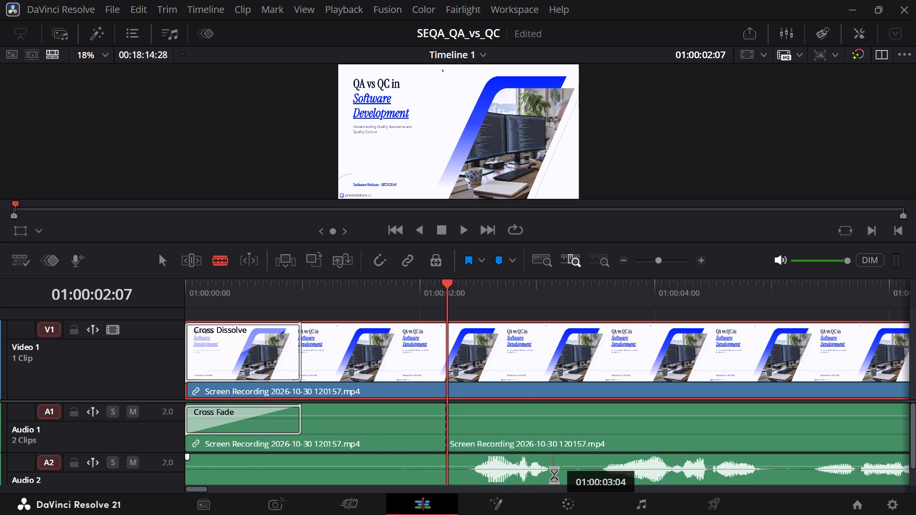
pyautogui.click(448, 475)
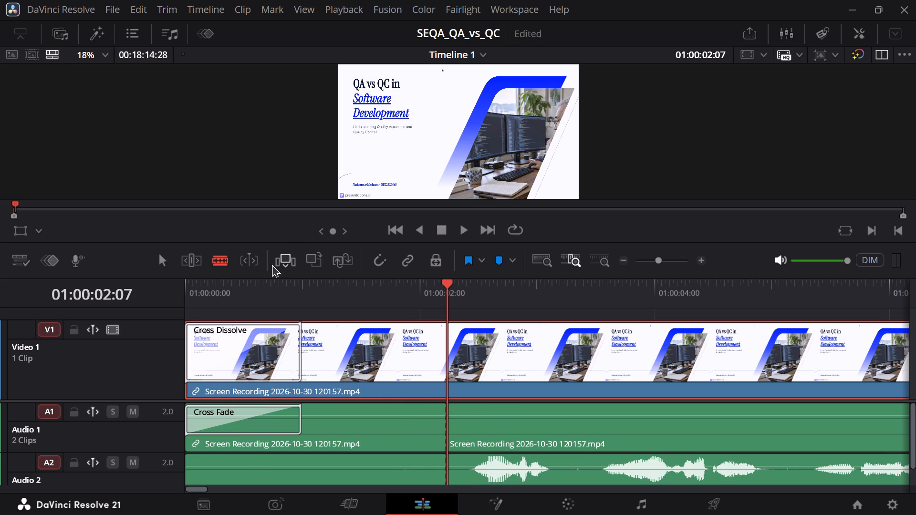
# Delete the silent opening section before the 01:00:02:07 cut, closing the gap at the timeline's start.
pyautogui.click(220, 260)
pyautogui.click(169, 261)
pyautogui.click(422, 438)
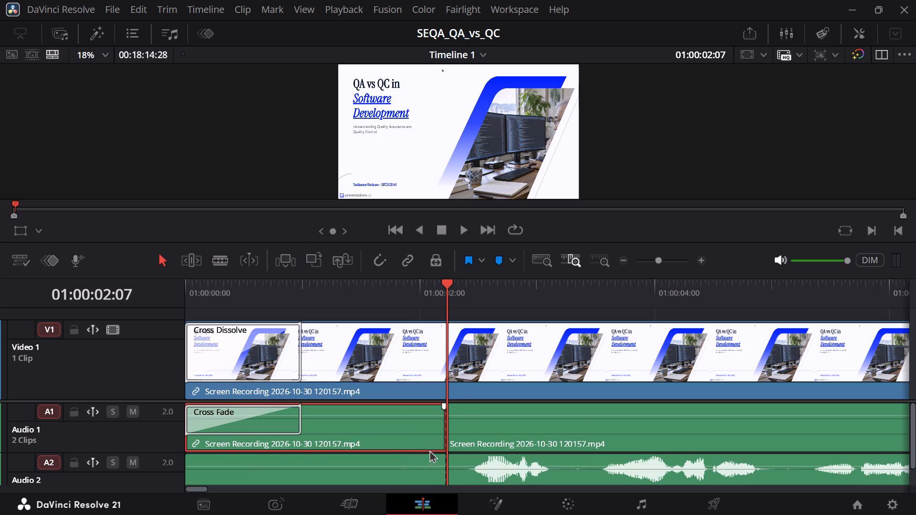
pyautogui.press('Delete')
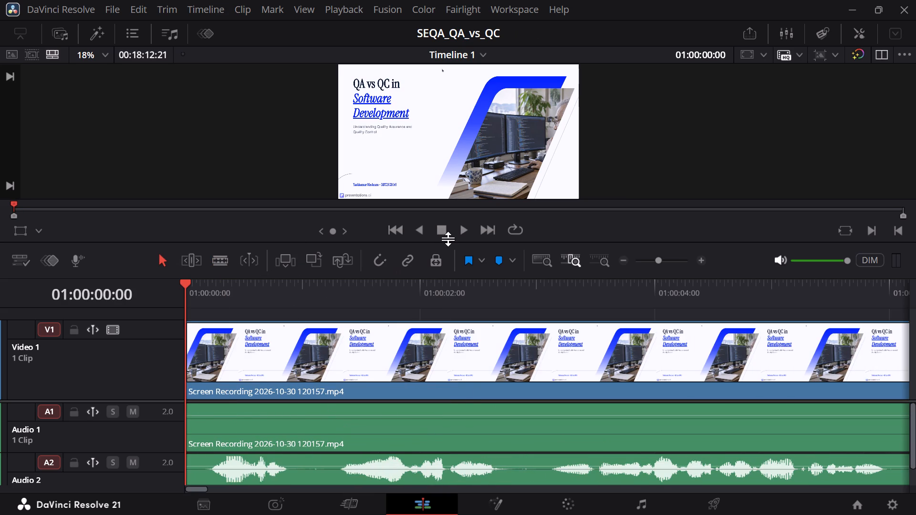
# Play through the opening speech, turn on linked selection, and cut the audio on tracks A1 and A2 at 01:00:10:23 with the Blade tool.
pyautogui.click(468, 231)
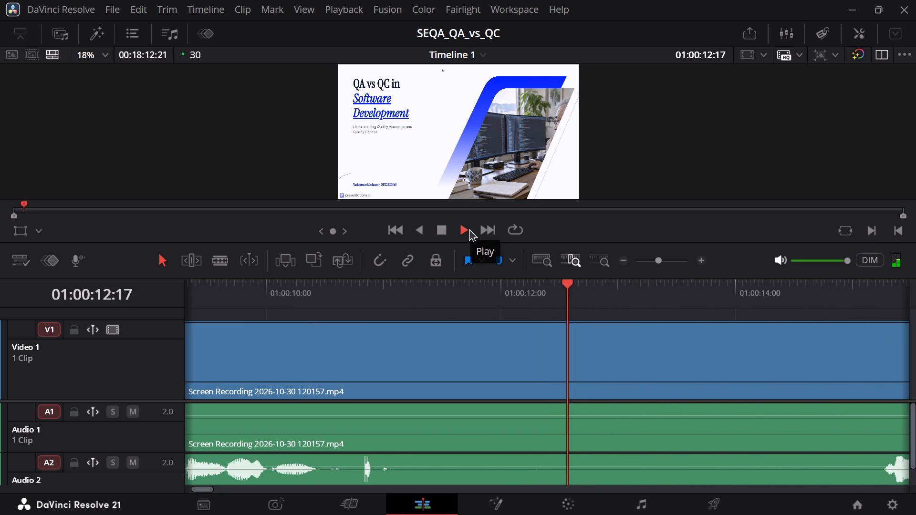
pyautogui.click(427, 229)
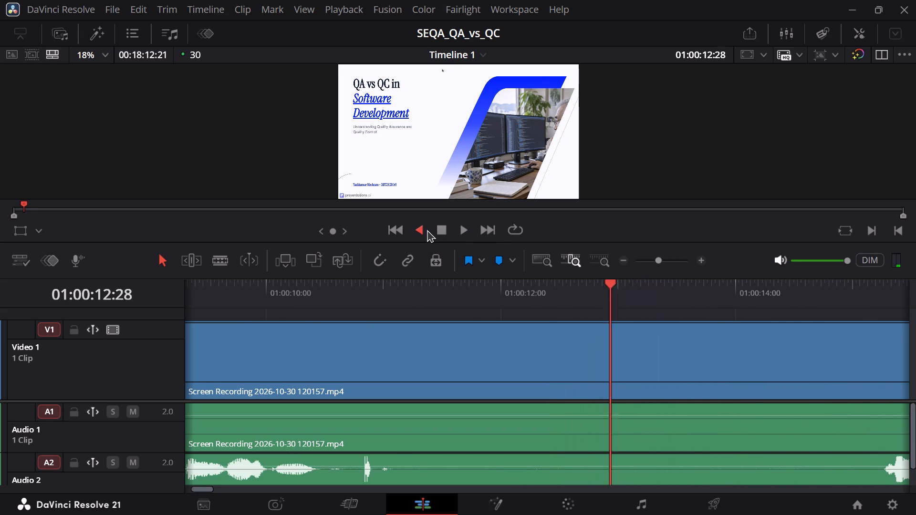
pyautogui.click(475, 229)
pyautogui.click(458, 231)
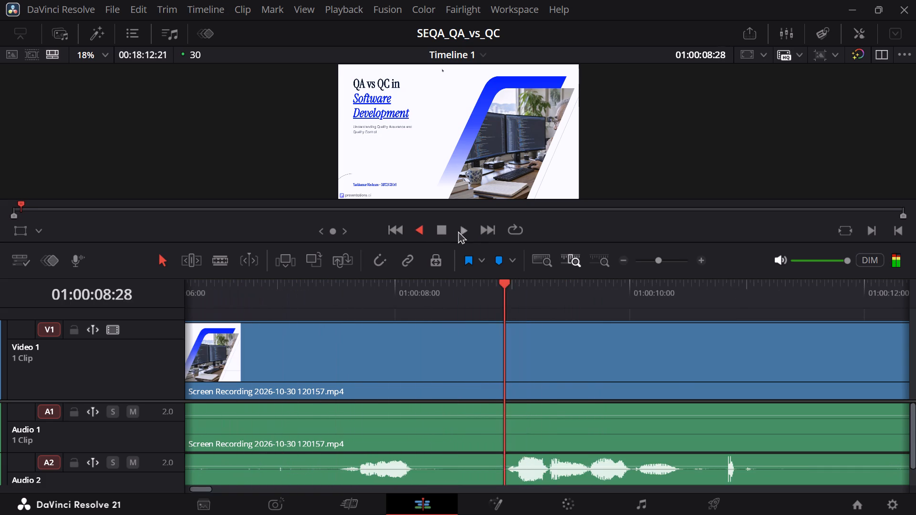
pyautogui.click(442, 230)
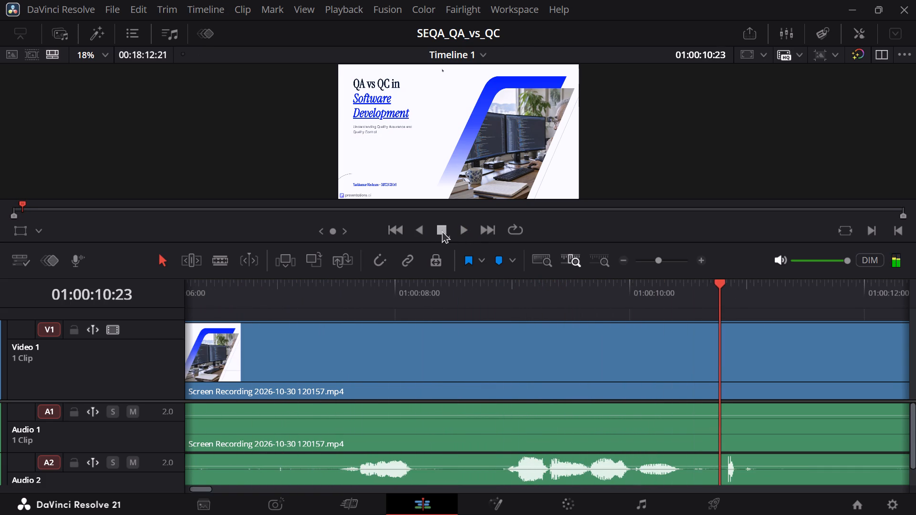
pyautogui.click(220, 266)
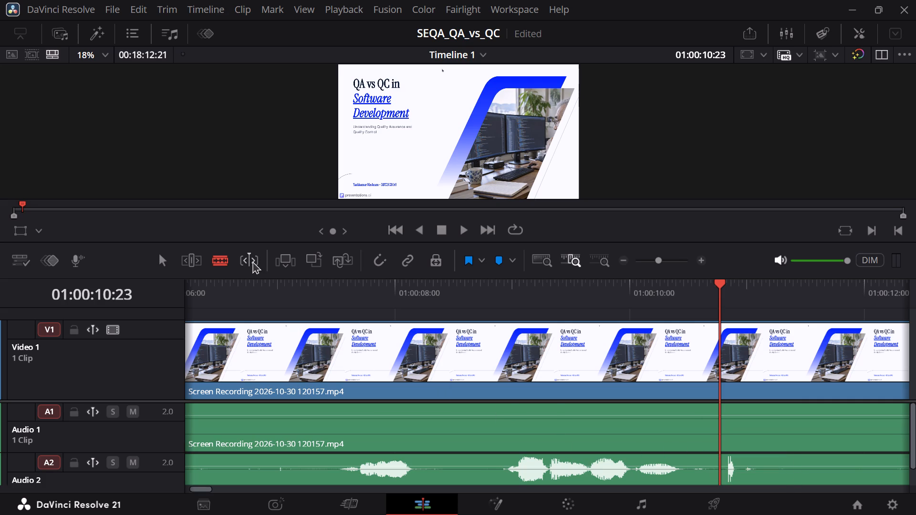
pyautogui.click(404, 258)
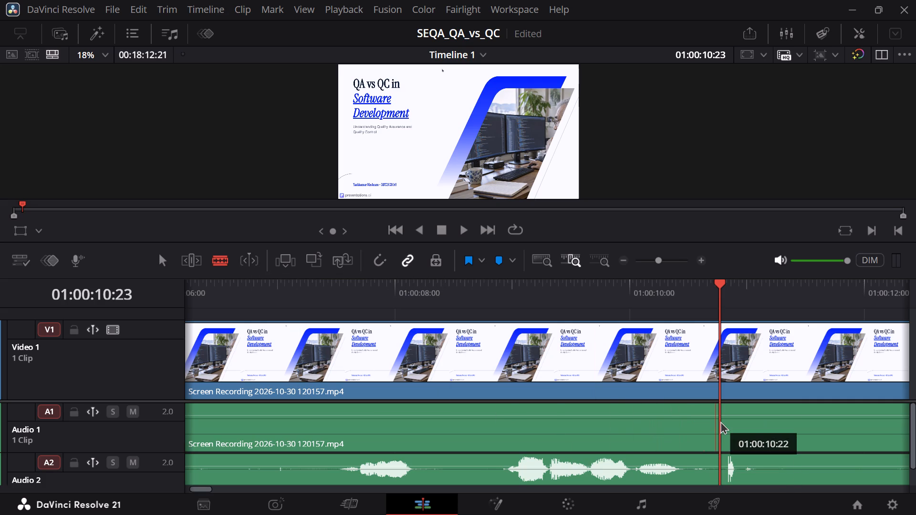
pyautogui.click(720, 421)
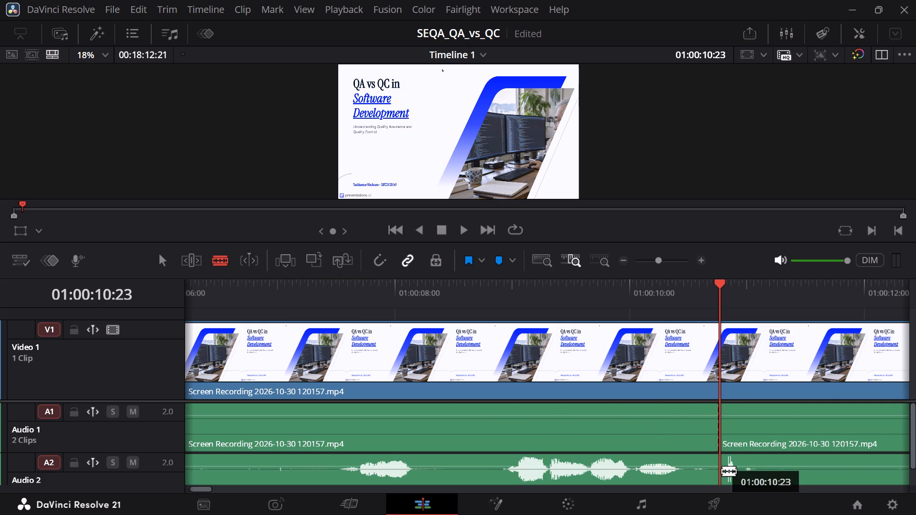
pyautogui.click(721, 470)
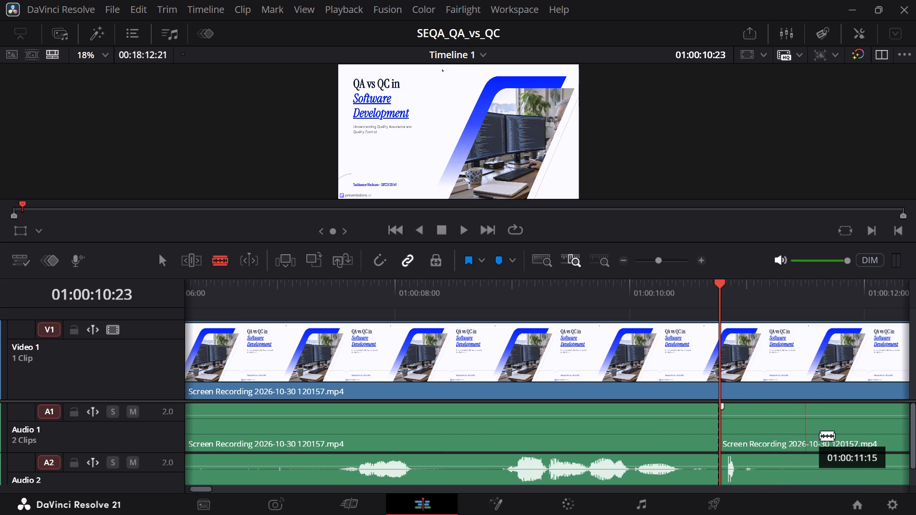
# Cut the audio on tracks A1 and A2 again just after 01:00:15:00, shortly before the speech resumes.
pyautogui.scroll(1, 822, 435)
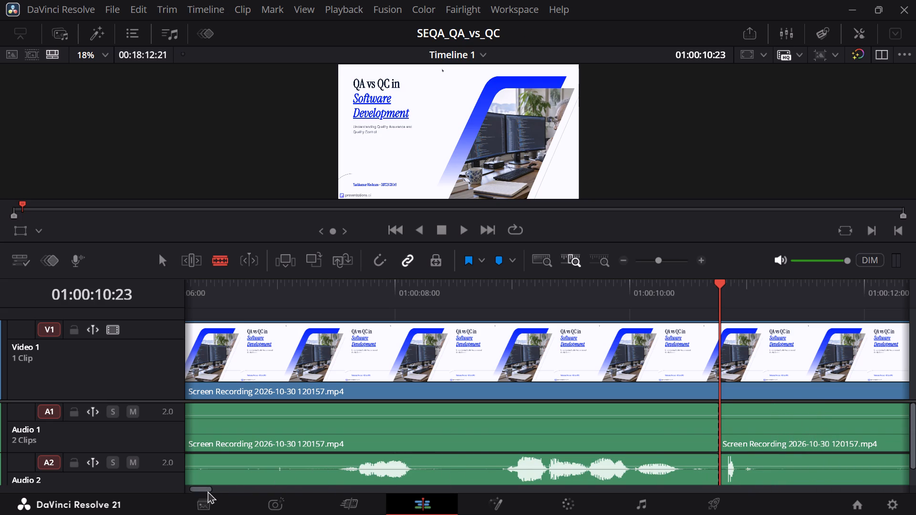
pyautogui.click(208, 491)
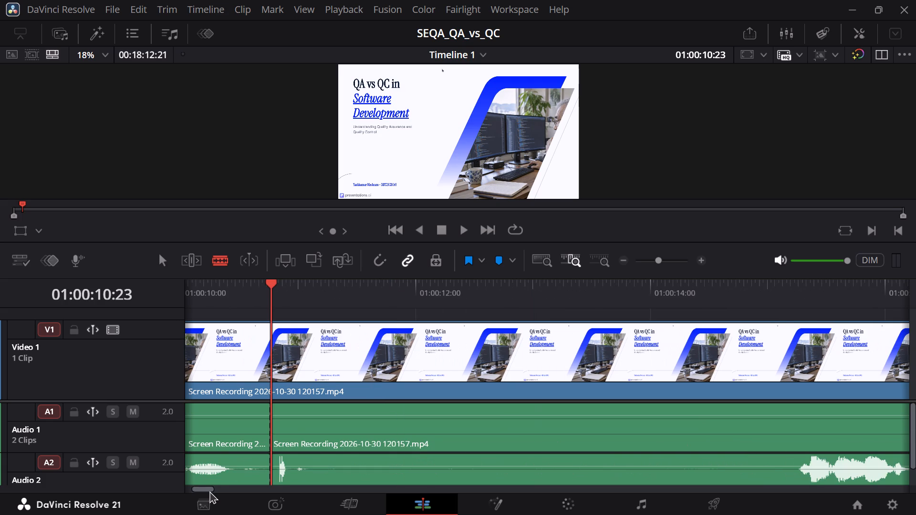
pyautogui.click(782, 435)
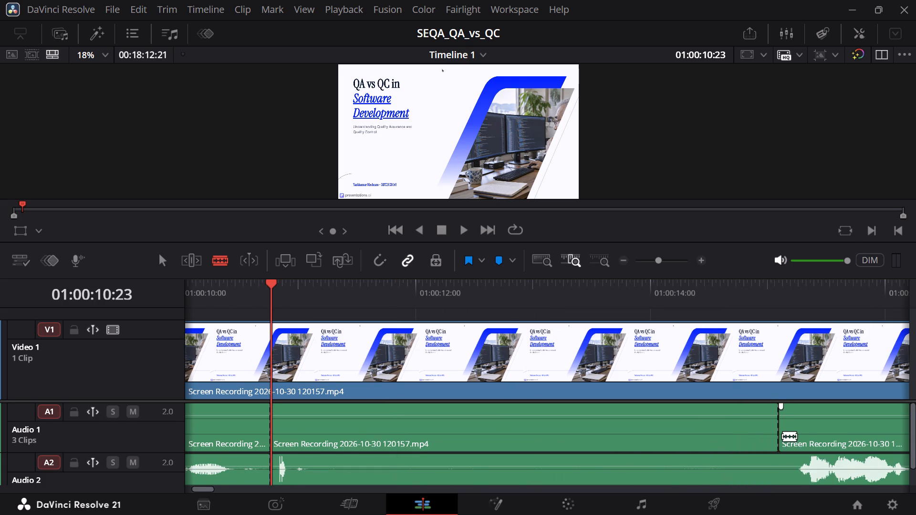
pyautogui.click(781, 477)
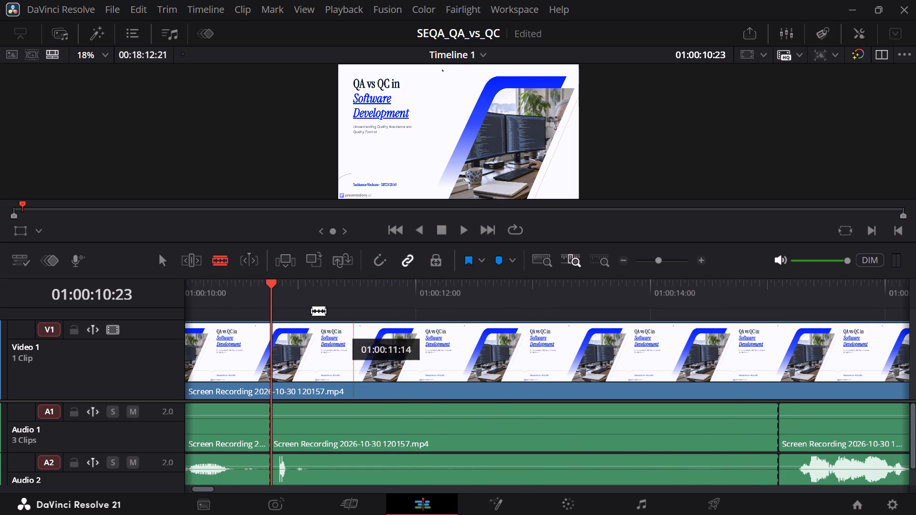
# Delete the silent section between the 01:00:10:23 cut and the cut just after 01:00:15:00, closing the gap.
pyautogui.click(164, 262)
pyautogui.click(490, 427)
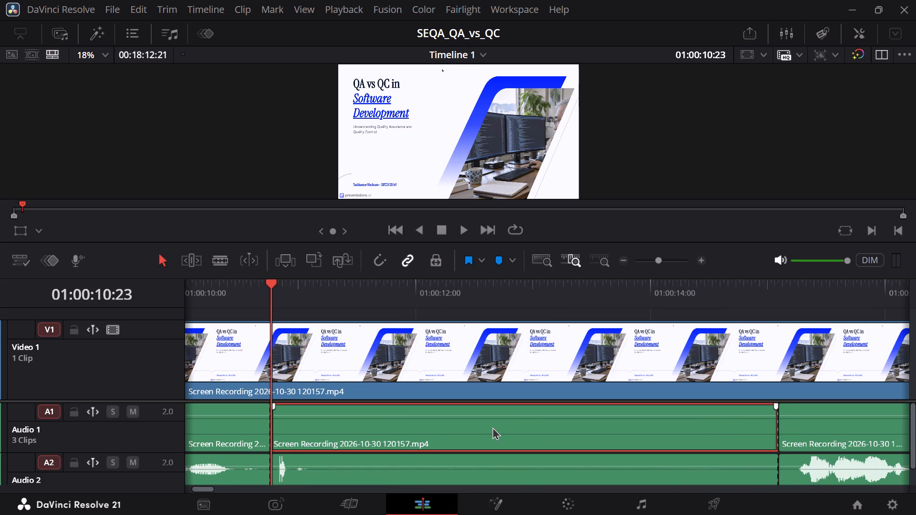
pyautogui.press('Delete')
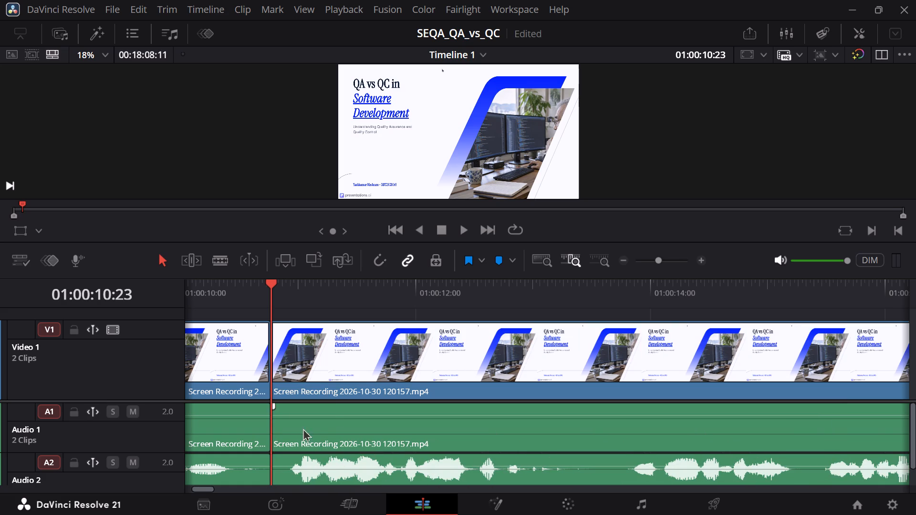
# Turn off linked selection for the timeline clips.
pyautogui.doubleClick(168, 262)
pyautogui.click(410, 267)
# Play back and forth around the 01:00:10:23 join to check the speech and earlier pauses, stopping at 01:00:07:00.
pyautogui.click(422, 233)
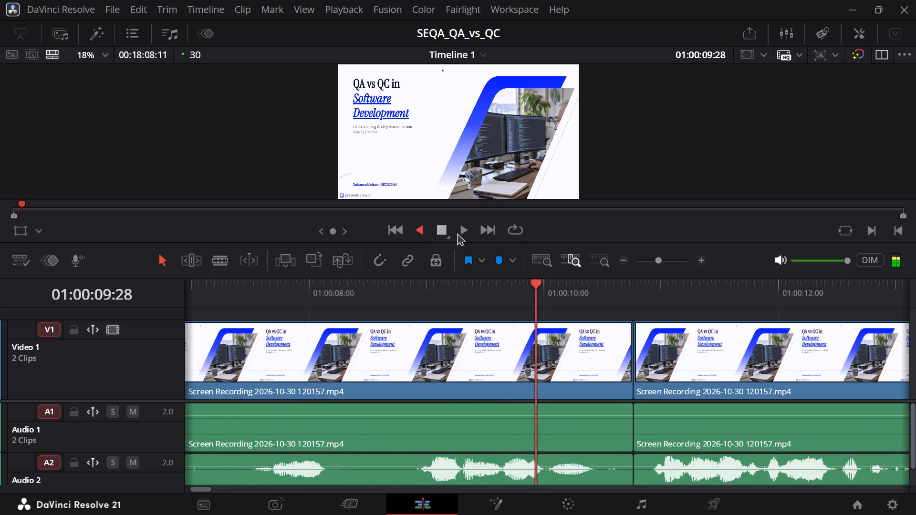
pyautogui.click(460, 231)
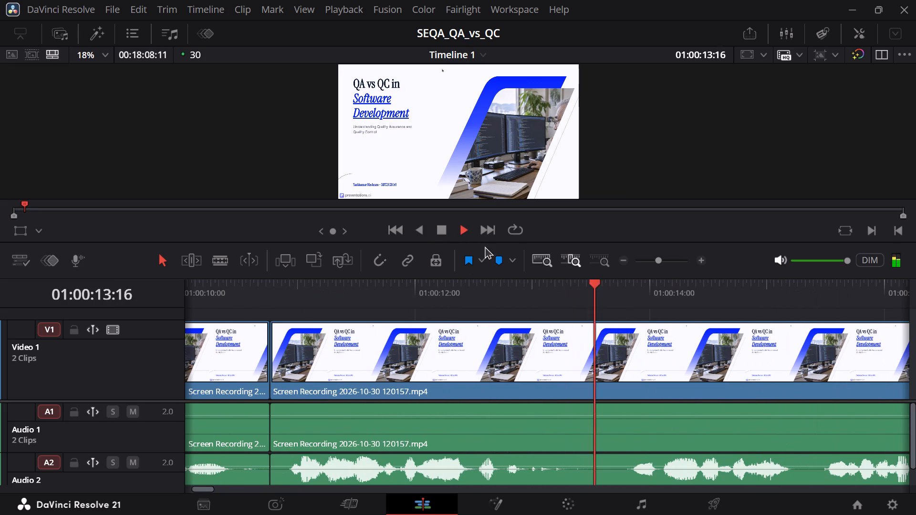
pyautogui.click(422, 232)
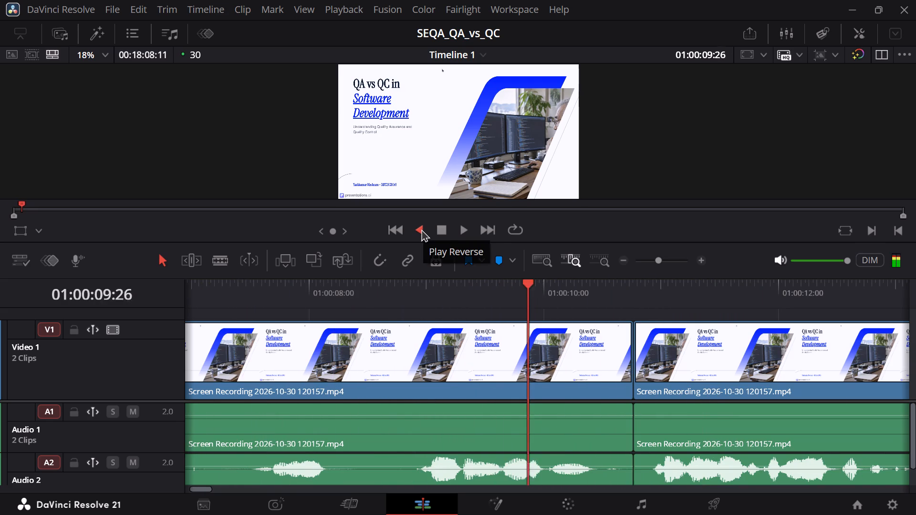
pyautogui.click(463, 228)
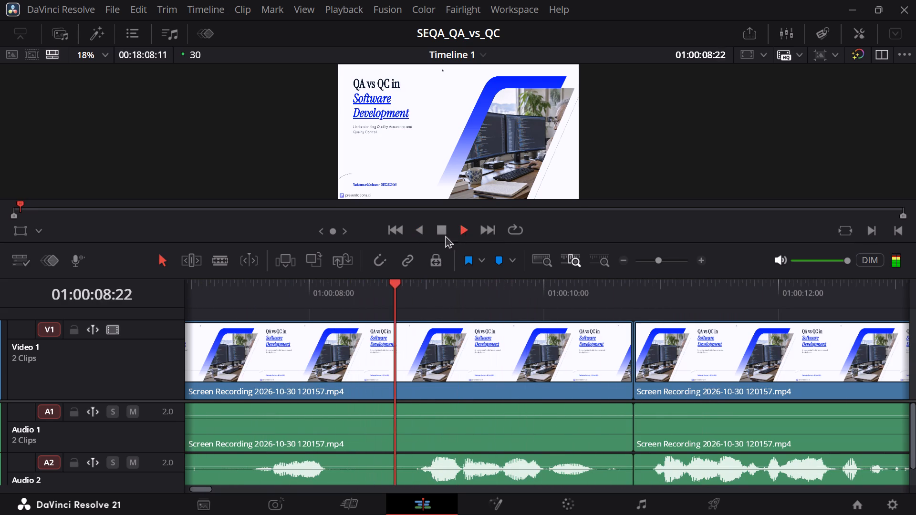
pyautogui.click(417, 234)
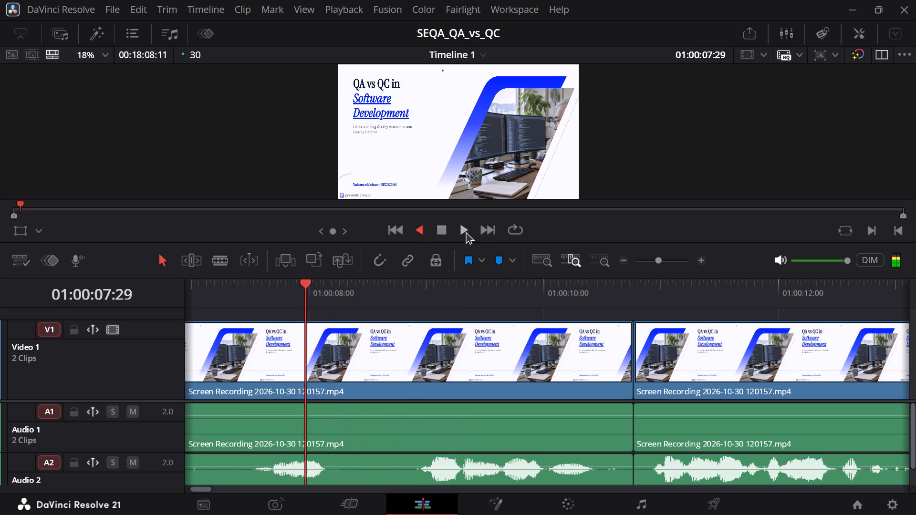
pyautogui.click(466, 230)
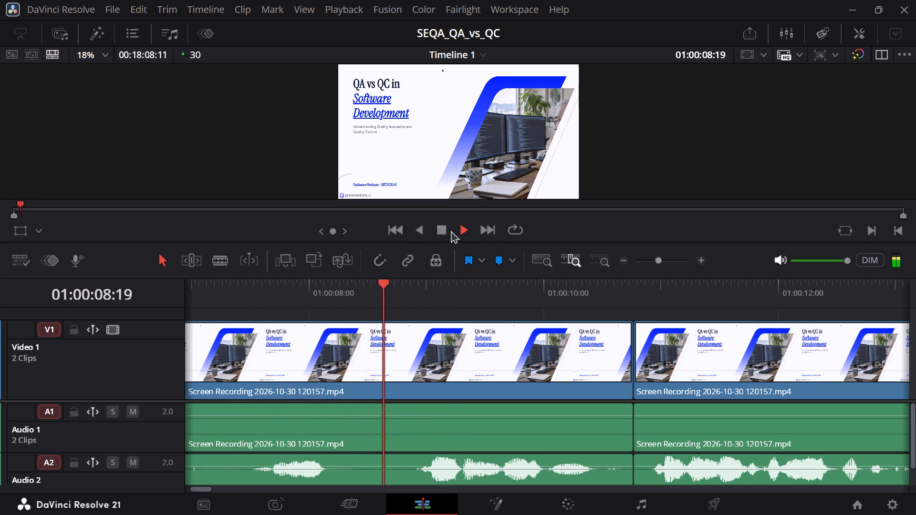
pyautogui.click(423, 231)
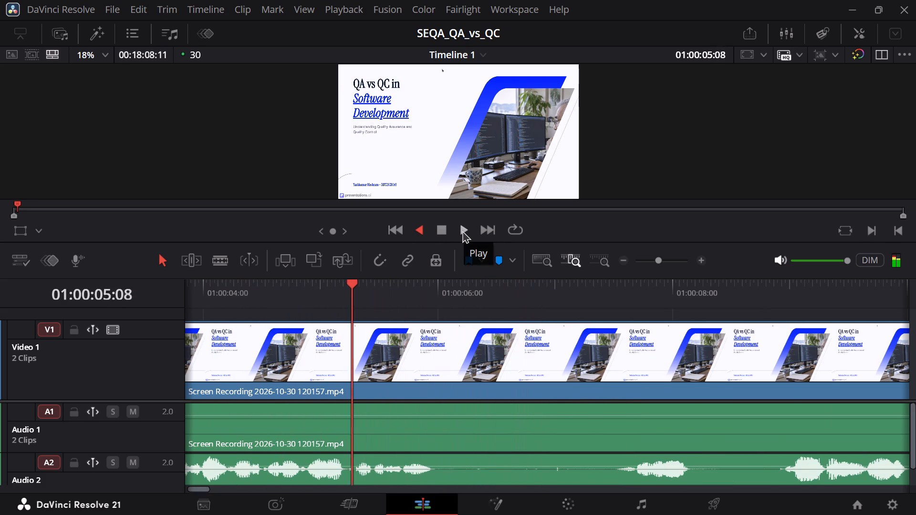
pyautogui.click(462, 230)
pyautogui.click(441, 231)
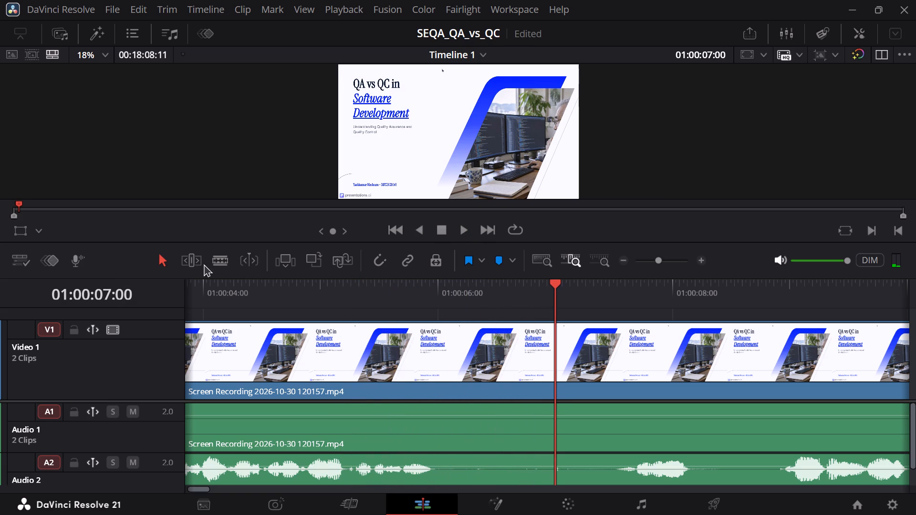
# Cut the audio on tracks A1 and A2 at 01:00:06:04, where the first speech passage ends, with the Blade tool.
pyautogui.click(218, 263)
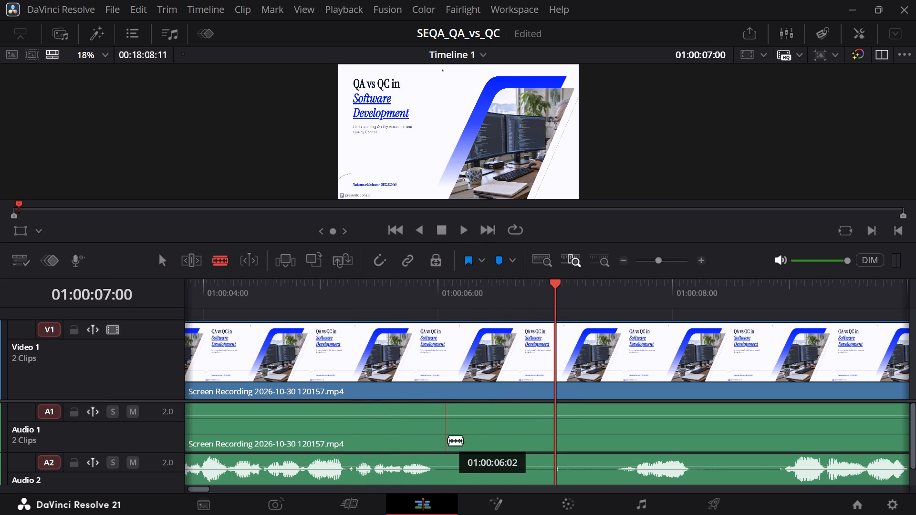
pyautogui.click(453, 439)
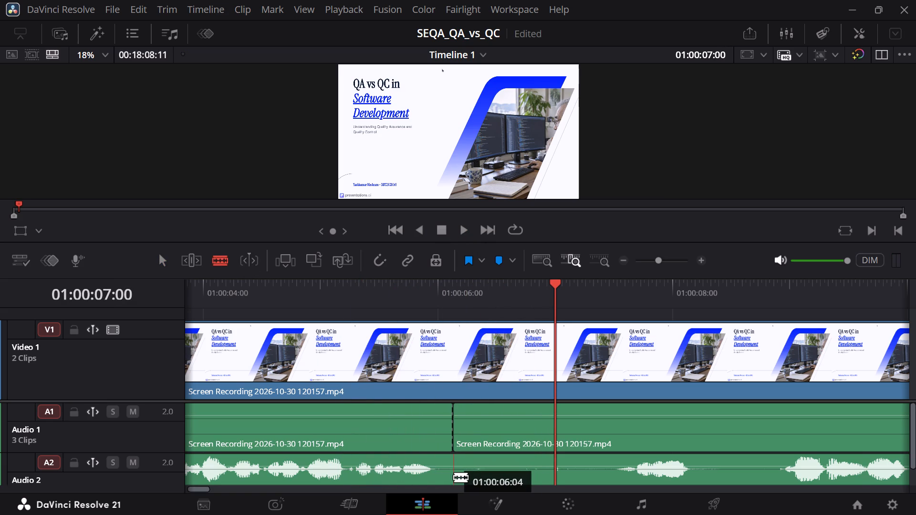
pyautogui.click(453, 476)
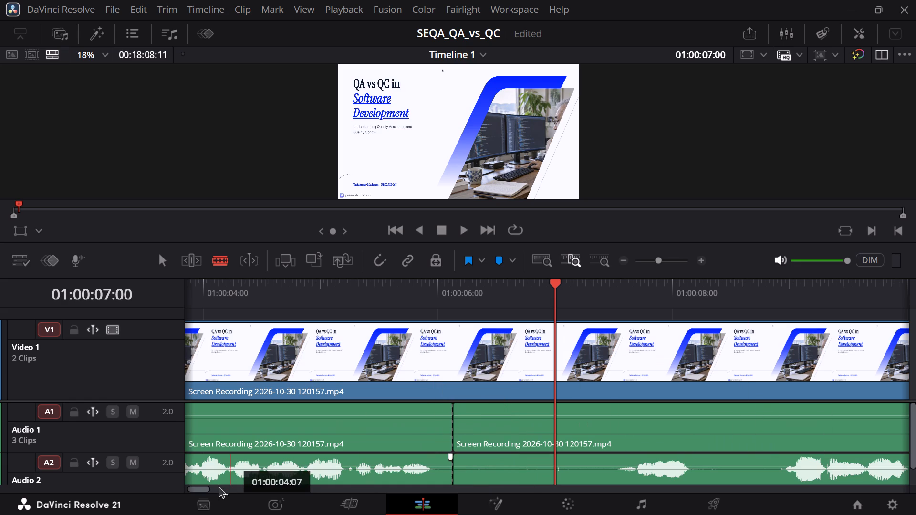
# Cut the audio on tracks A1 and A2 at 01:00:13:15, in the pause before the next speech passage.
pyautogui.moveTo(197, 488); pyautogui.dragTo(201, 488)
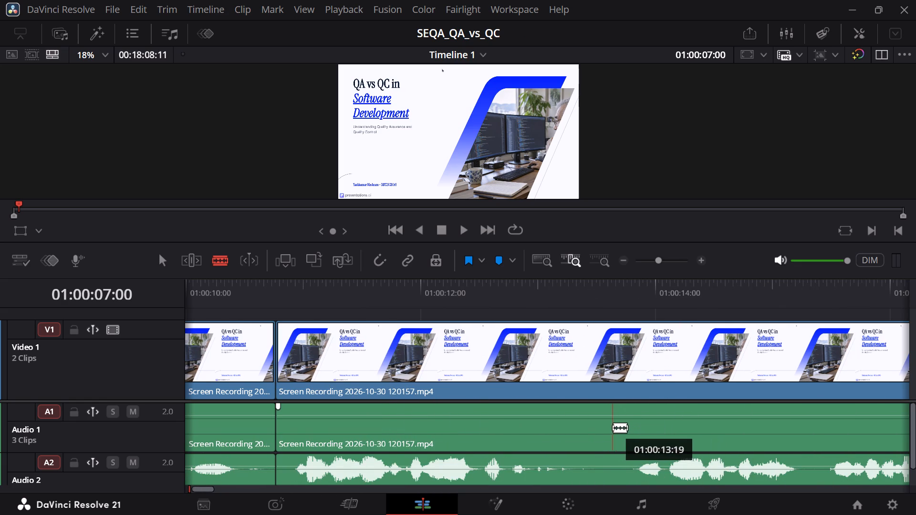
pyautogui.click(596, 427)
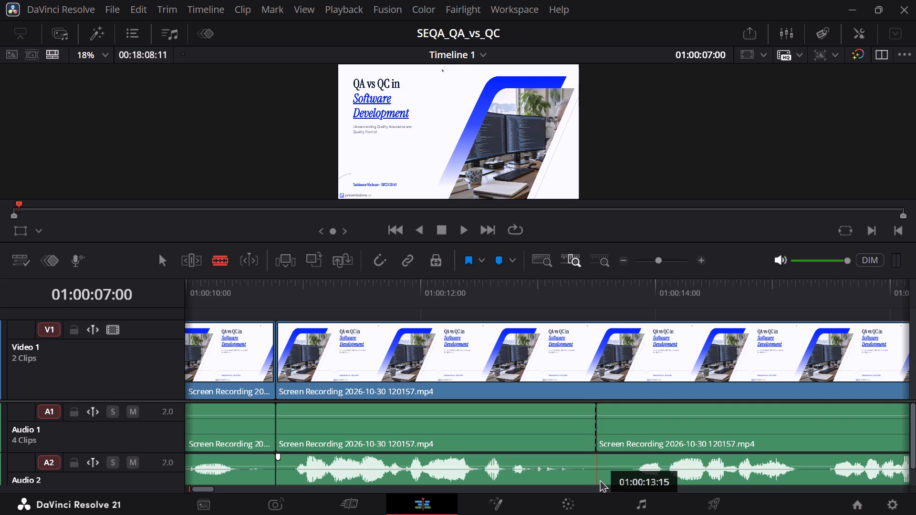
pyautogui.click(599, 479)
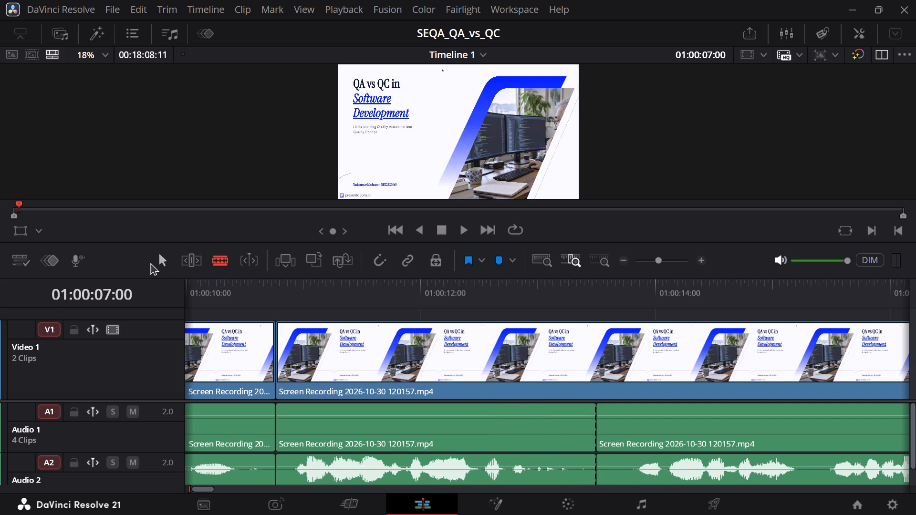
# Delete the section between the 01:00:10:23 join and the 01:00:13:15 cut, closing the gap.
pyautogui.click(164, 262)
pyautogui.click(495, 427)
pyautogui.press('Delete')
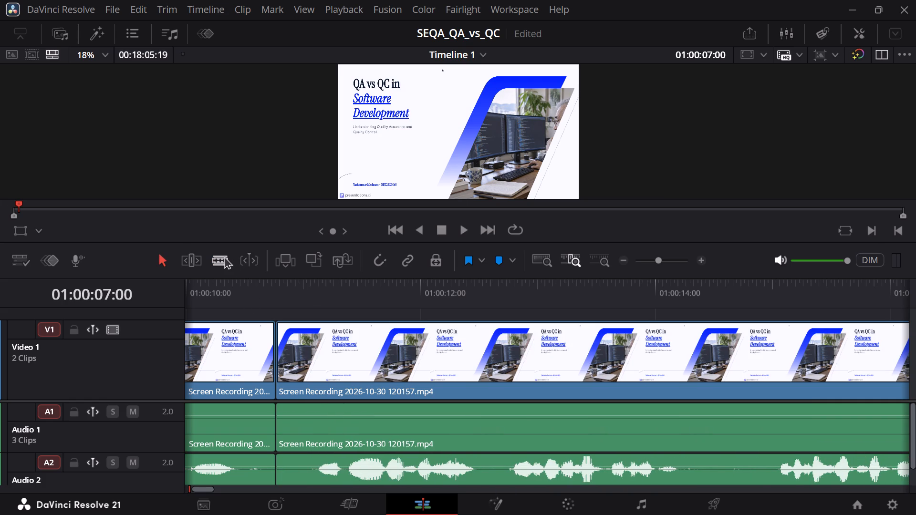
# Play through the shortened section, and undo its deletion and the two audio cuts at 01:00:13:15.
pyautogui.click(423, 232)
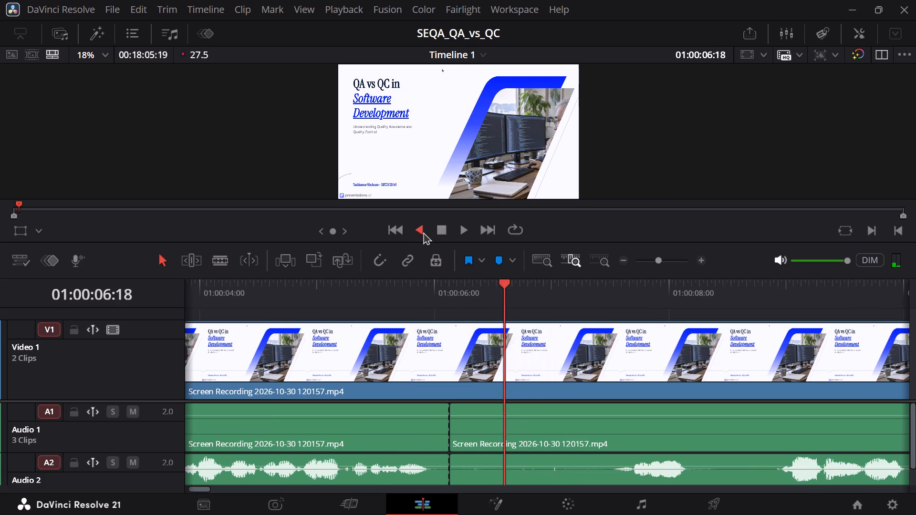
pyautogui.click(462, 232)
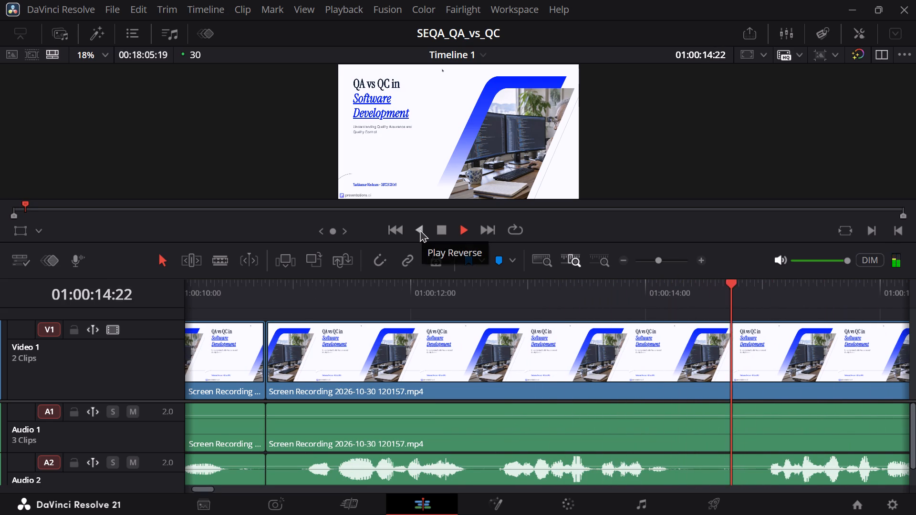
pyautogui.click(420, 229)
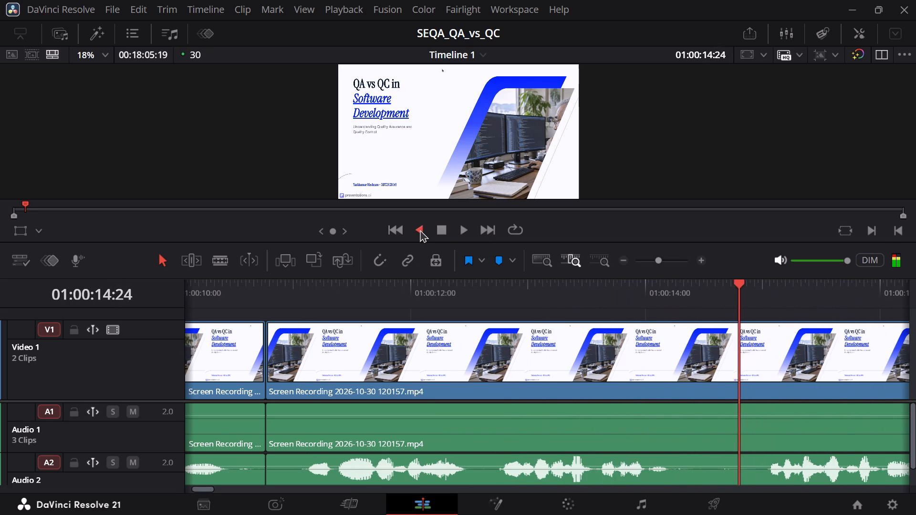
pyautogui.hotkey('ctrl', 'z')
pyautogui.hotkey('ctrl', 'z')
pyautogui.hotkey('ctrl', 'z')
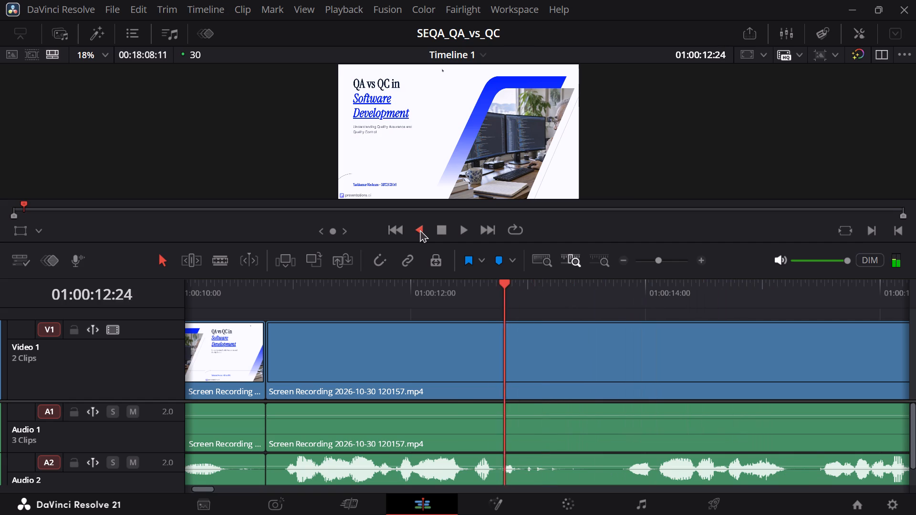
# Listen back and forth across the 01:00:10:23 join up to about 01:00:15:15, and replay the timeline from its start.
pyautogui.moveTo(480, 226); pyautogui.dragTo(476, 227)
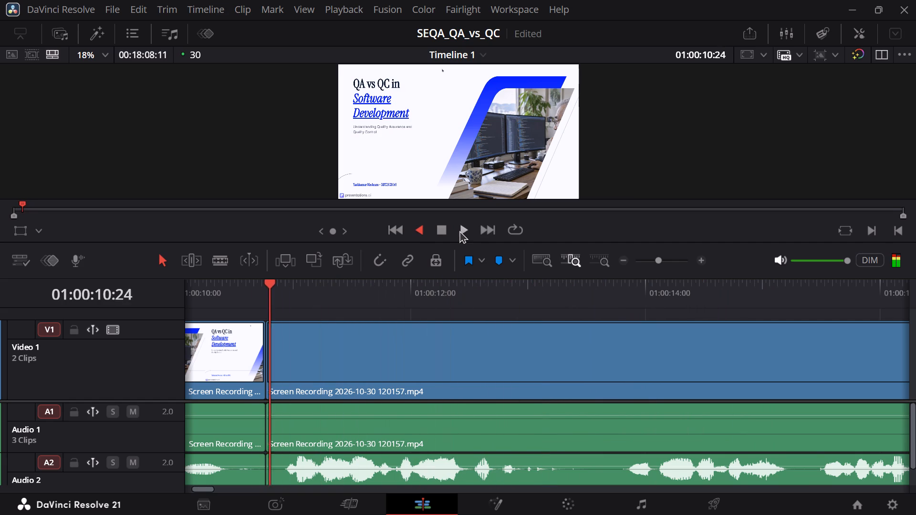
pyautogui.click(459, 230)
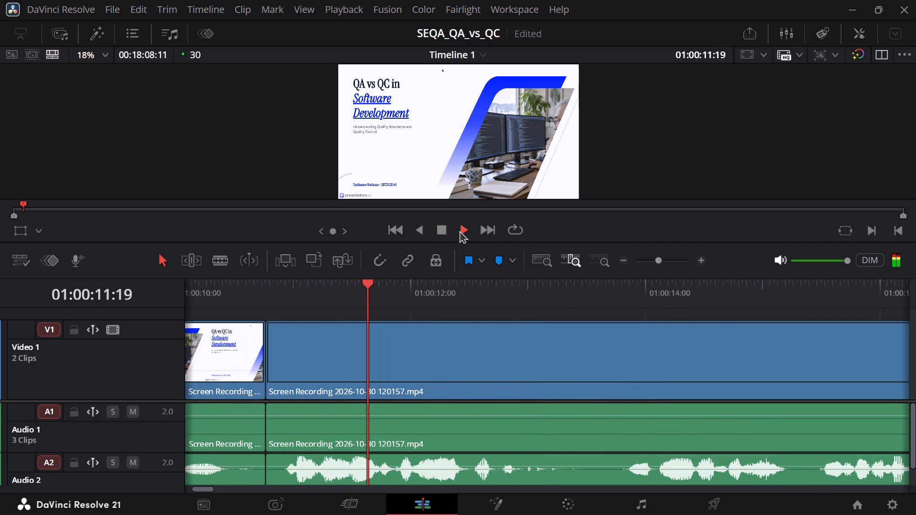
pyautogui.click(421, 227)
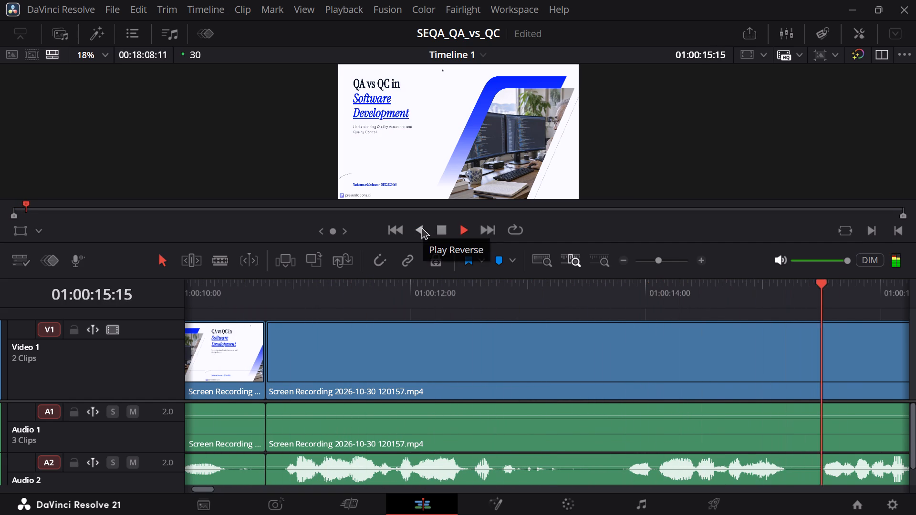
pyautogui.click(421, 227)
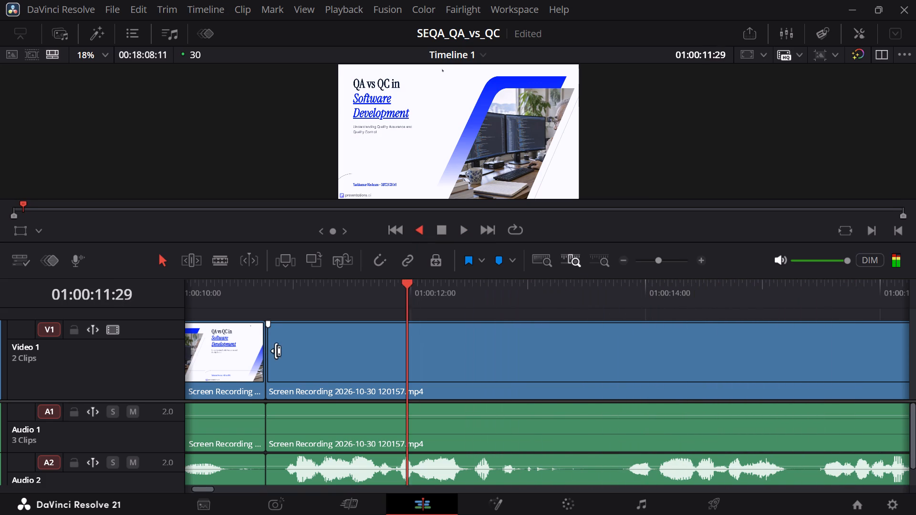
pyautogui.click(399, 231)
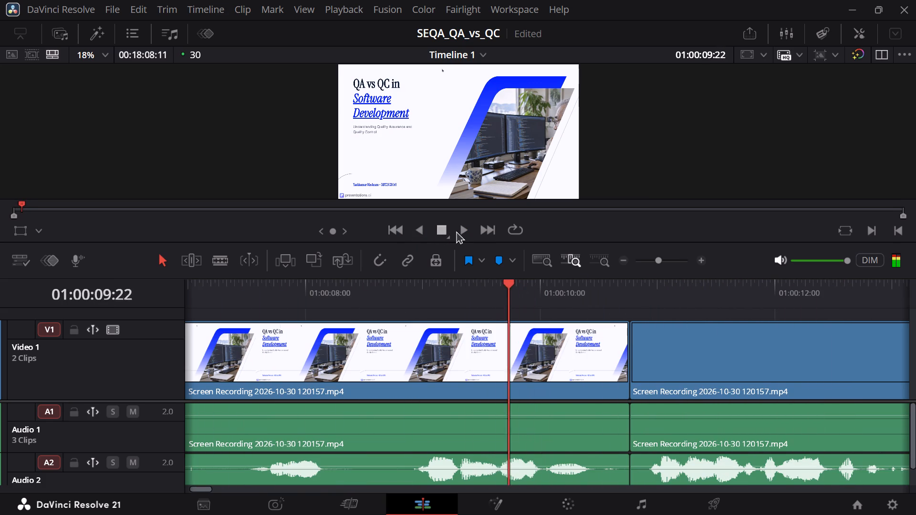
pyautogui.click(386, 233)
pyautogui.tripleClick(393, 232)
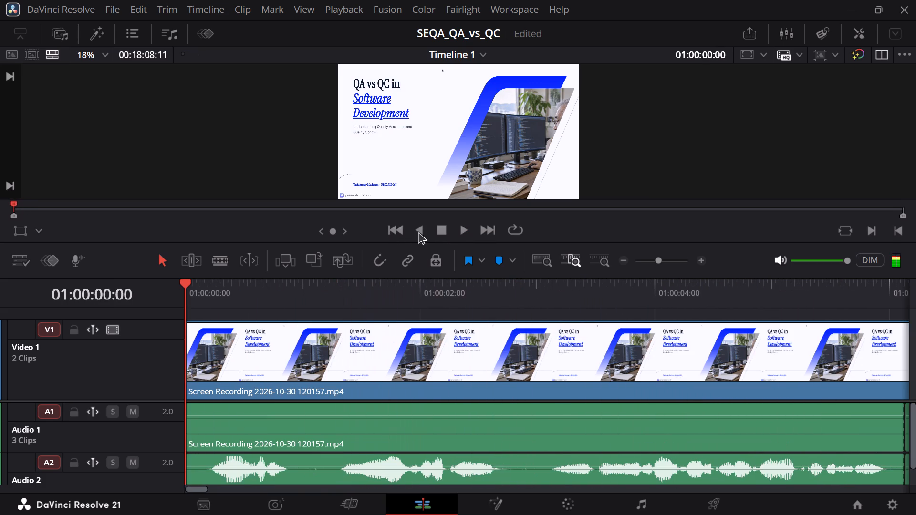
pyautogui.click(468, 232)
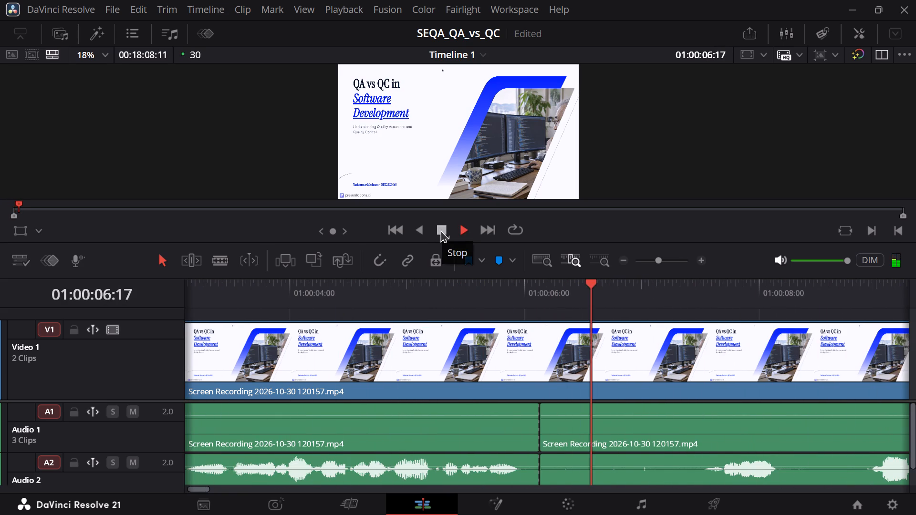
# Cut the audio on tracks A1 and A2 at about 01:00:08:19, in the pause after the short speech passage, with the Blade tool.
pyautogui.click(440, 230)
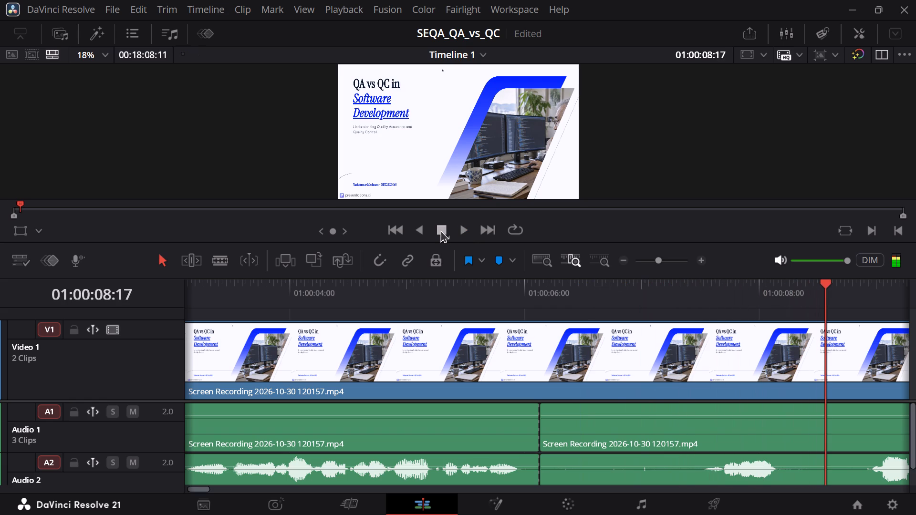
pyautogui.click(217, 268)
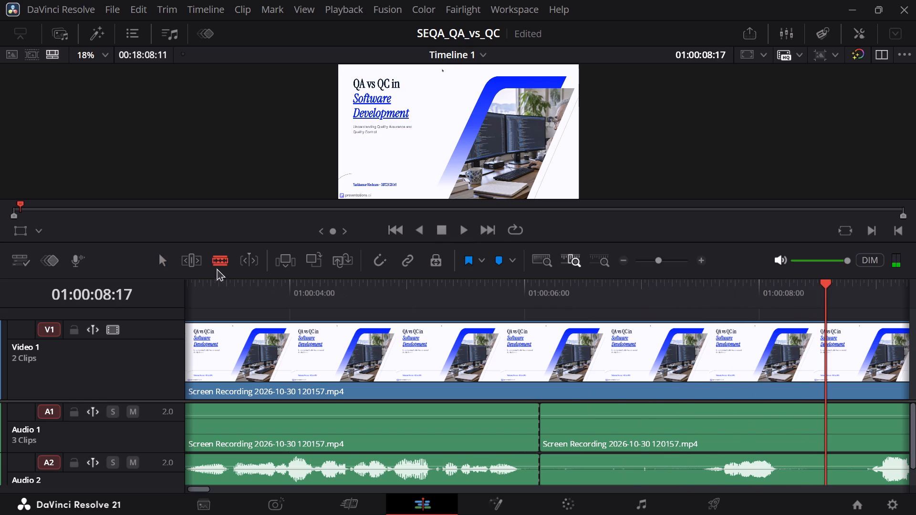
pyautogui.click(842, 413)
pyautogui.click(835, 478)
pyautogui.click(833, 436)
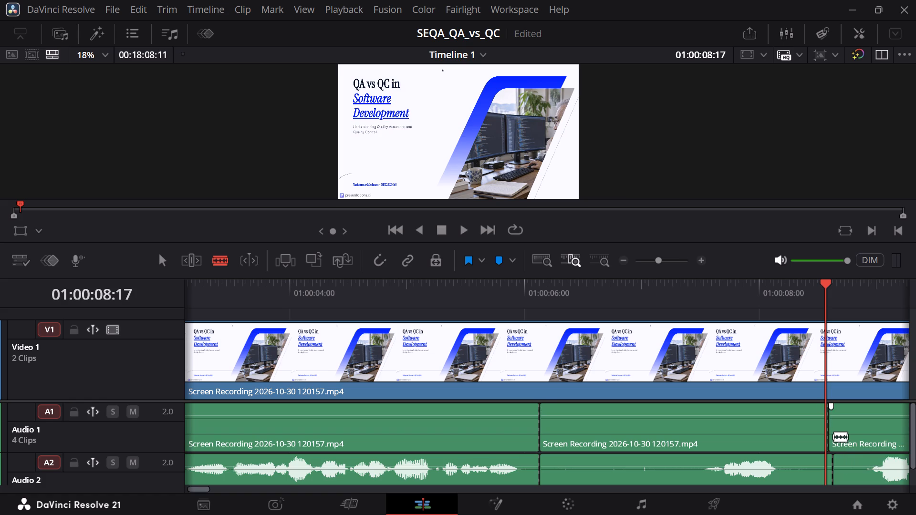
# Delete the section between the 01:00:06:04 and 01:00:08:19 cuts, closing the gap.
pyautogui.click(159, 260)
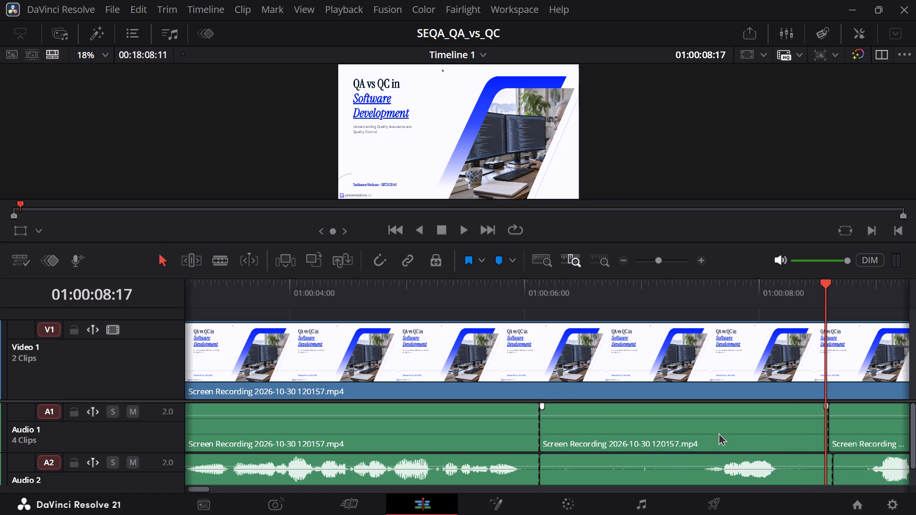
pyautogui.click(718, 432)
pyautogui.click(735, 468)
pyautogui.press('Delete')
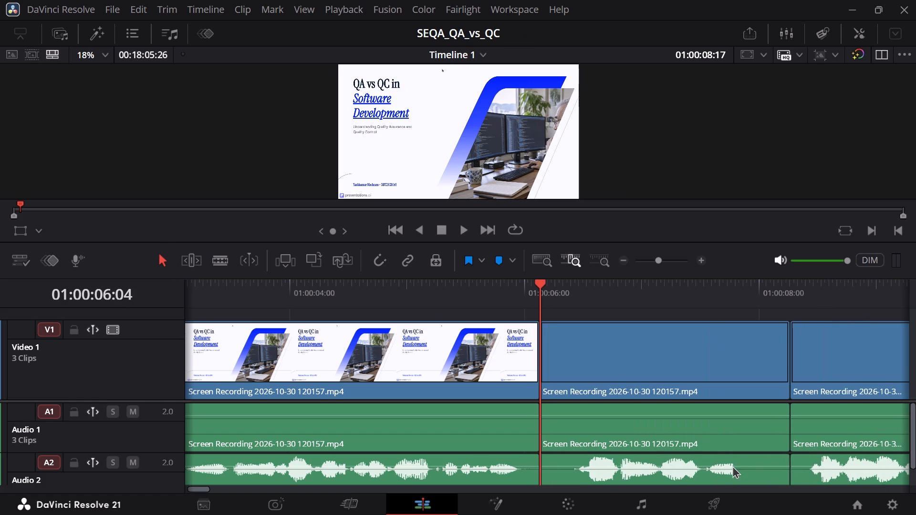
# Delete the following section, from the 01:00:06:04 join to the next join at about 01:00:08:08, closing the gap.
pyautogui.click(686, 435)
pyautogui.press('Delete')
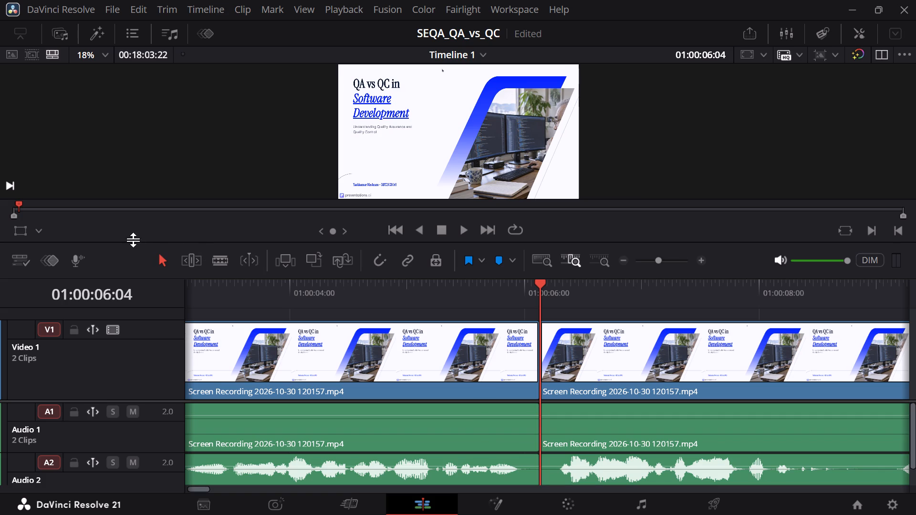
# Cut the audio on tracks A1 and A2 at about 01:01:19:20 and 01:01:14:28, at both ends of the long silence.
pyautogui.click(420, 235)
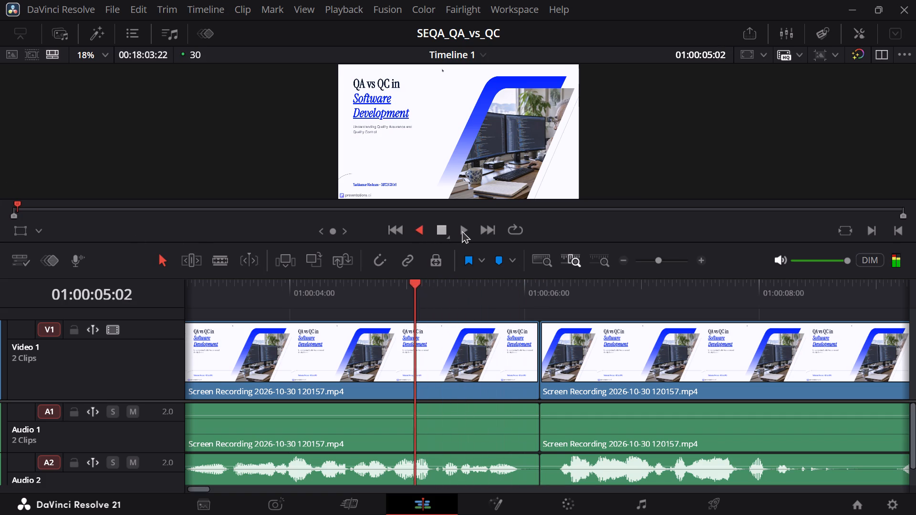
pyautogui.click(464, 230)
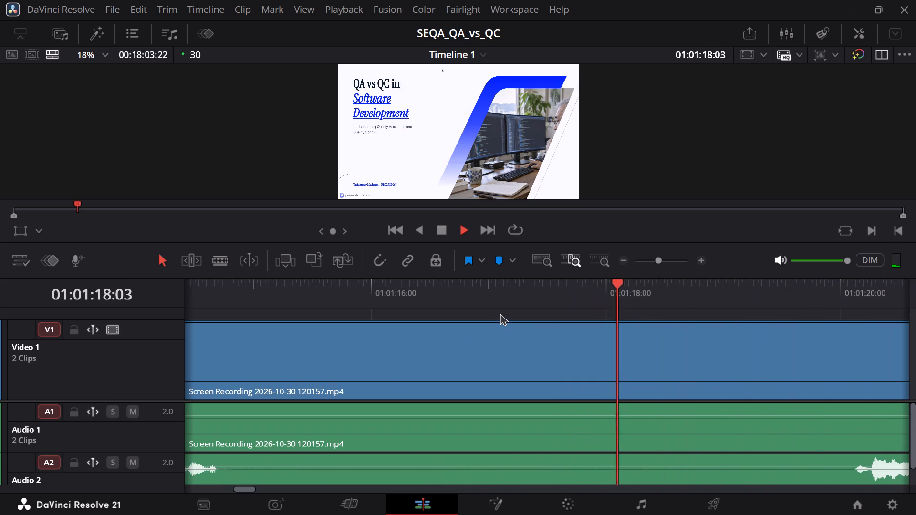
pyautogui.click(443, 235)
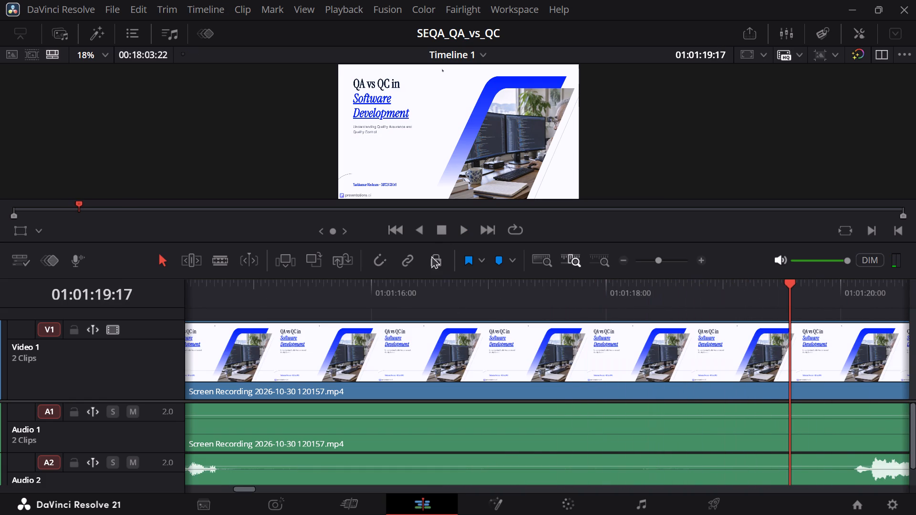
pyautogui.click(194, 259)
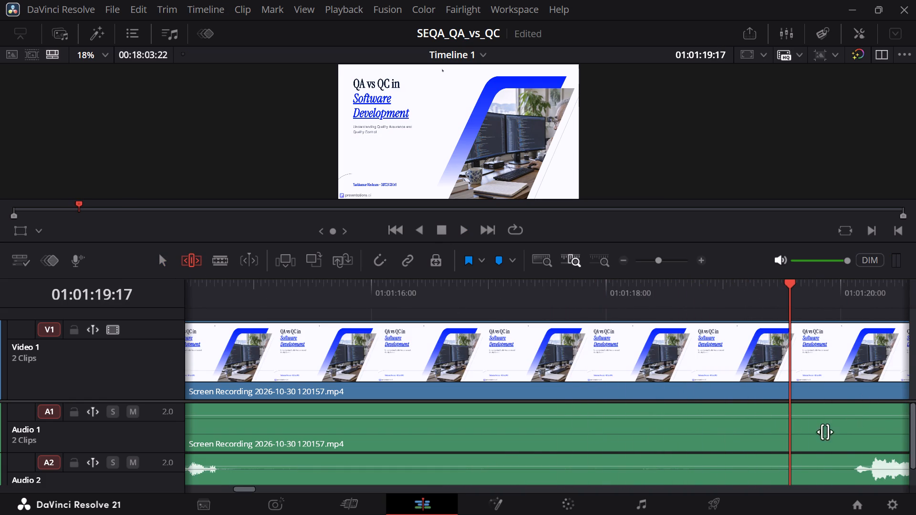
pyautogui.click(165, 260)
pyautogui.click(213, 266)
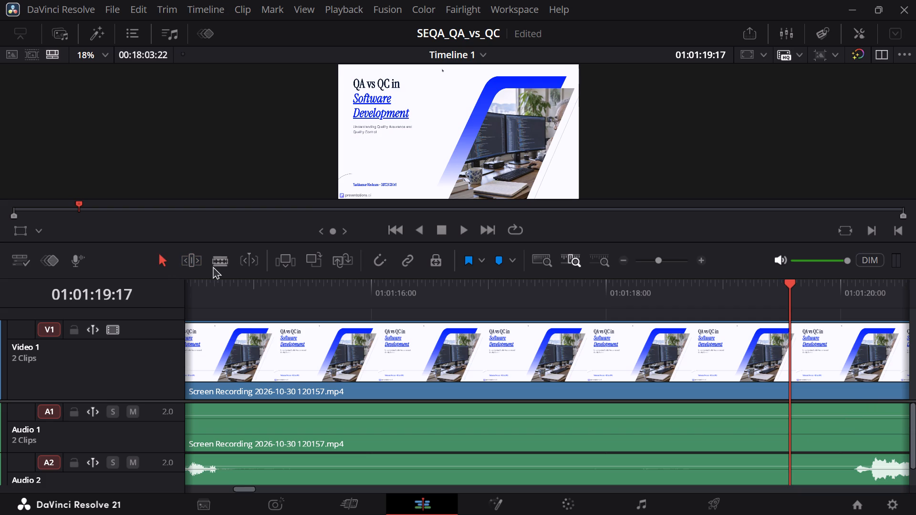
pyautogui.click(802, 428)
pyautogui.click(801, 476)
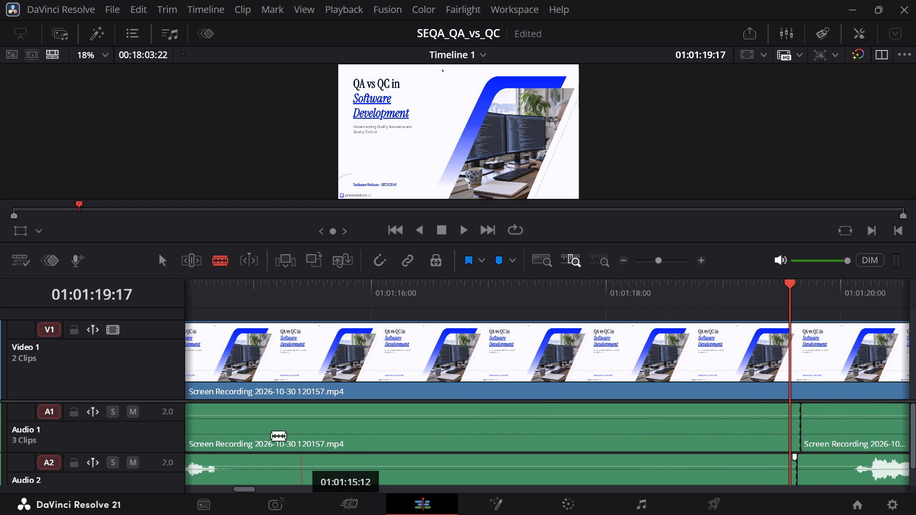
pyautogui.click(249, 428)
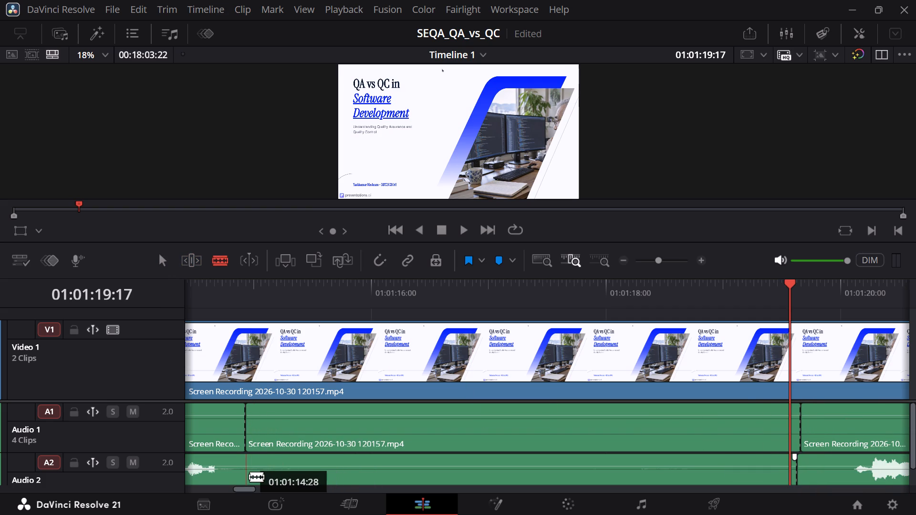
pyautogui.click(248, 476)
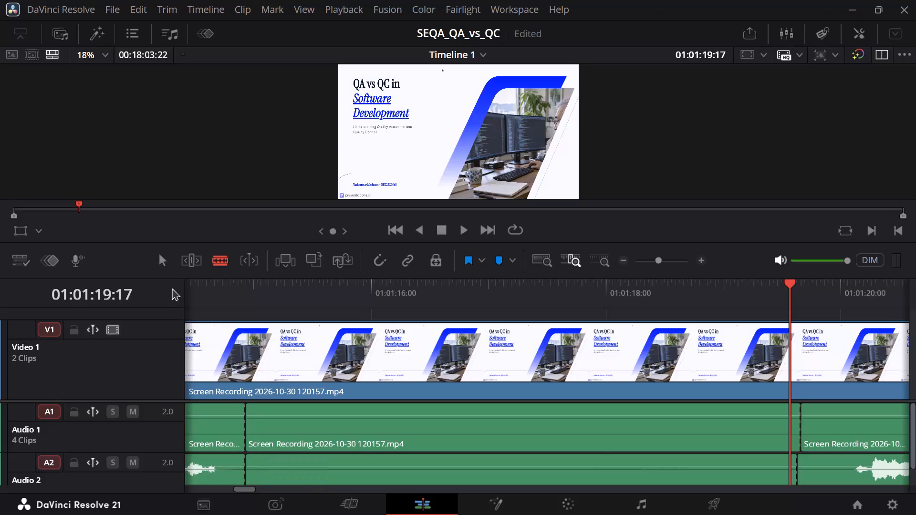
# Delete the silent section between the 01:01:14:28 and 01:01:19:20 cuts, closing the gap.
pyautogui.click(164, 272)
pyautogui.click(168, 267)
pyautogui.click(412, 439)
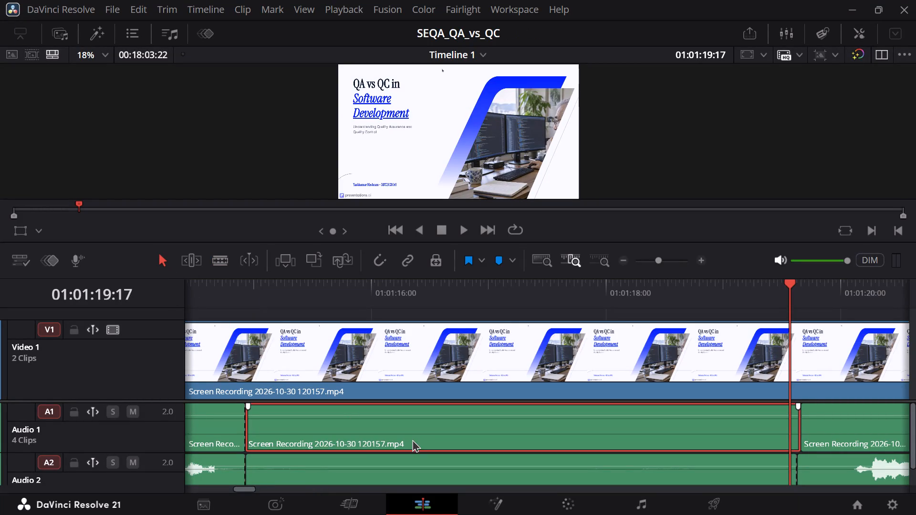
pyautogui.press('Delete')
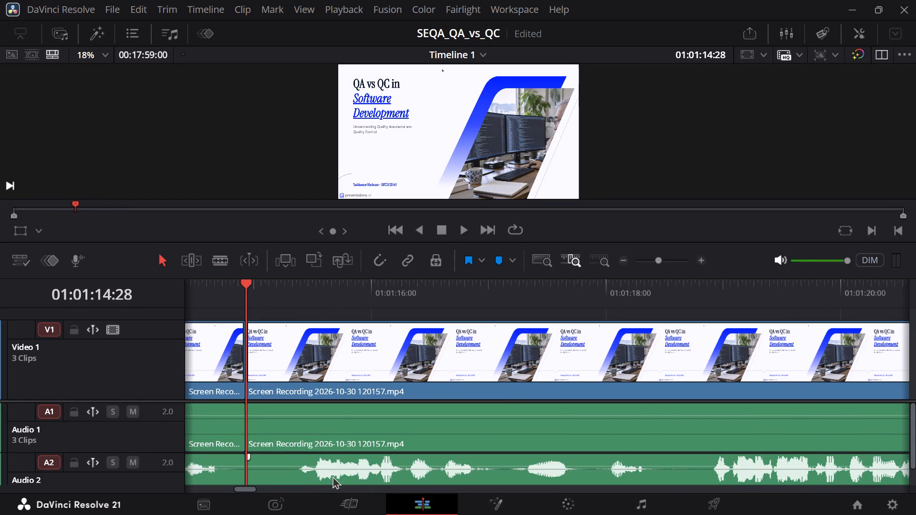
# Play from 01:01:14:16 across the new join, and scrub ahead through the speech to the slide change near 01:01:59:04.
pyautogui.click(199, 292)
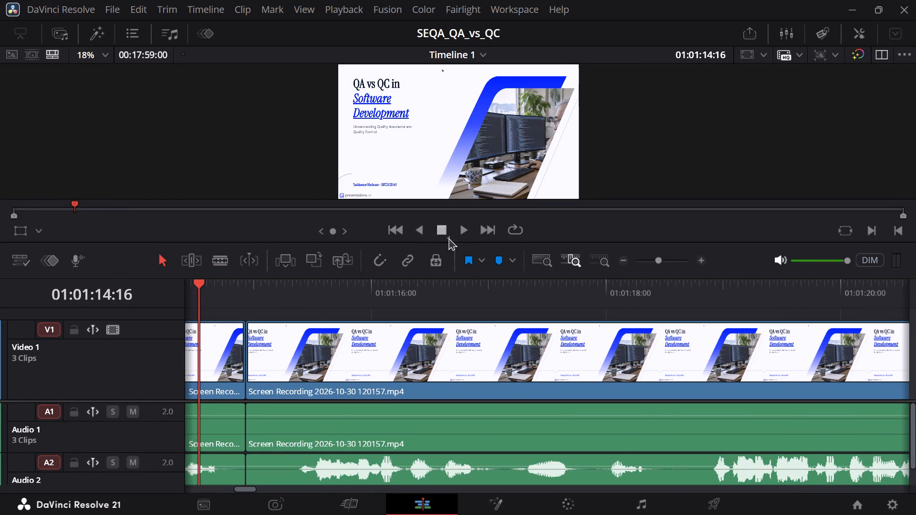
pyautogui.click(467, 233)
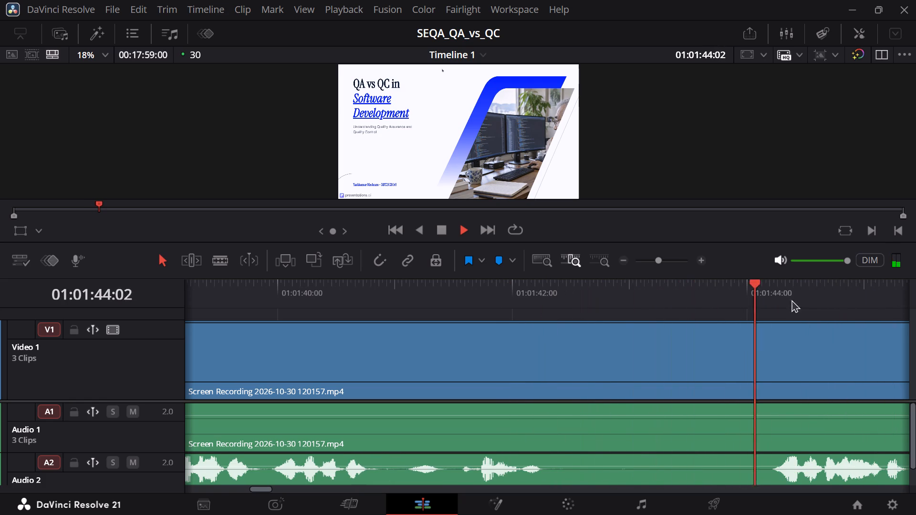
pyautogui.click(841, 288)
pyautogui.moveTo(880, 295); pyautogui.dragTo(881, 294)
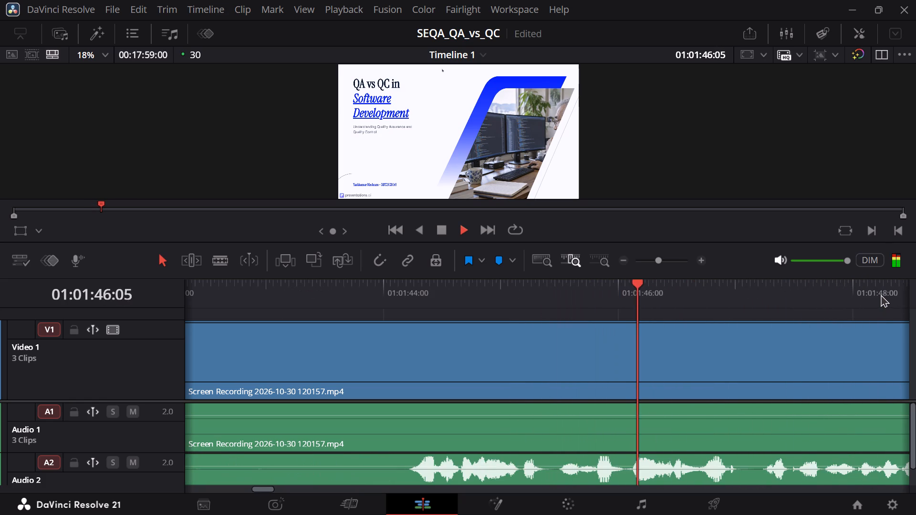
pyautogui.moveTo(881, 294); pyautogui.dragTo(898, 285)
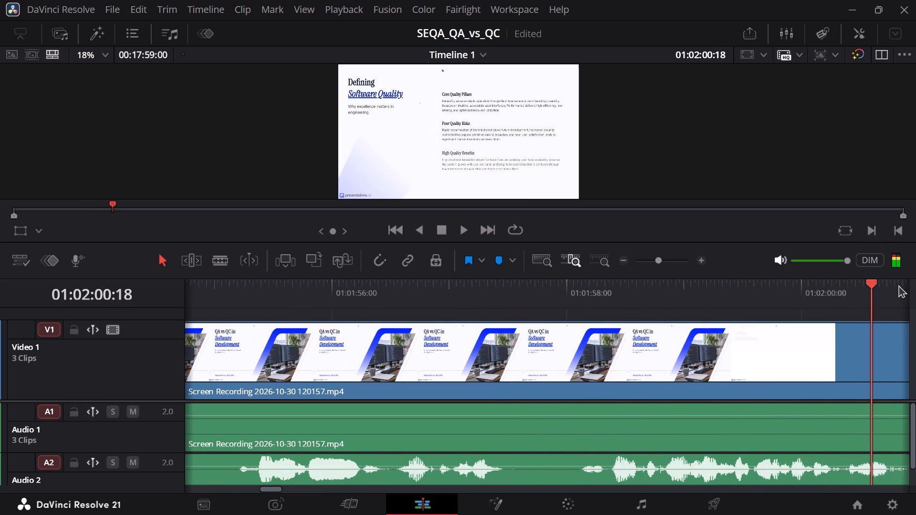
pyautogui.moveTo(898, 285); pyautogui.dragTo(566, 298)
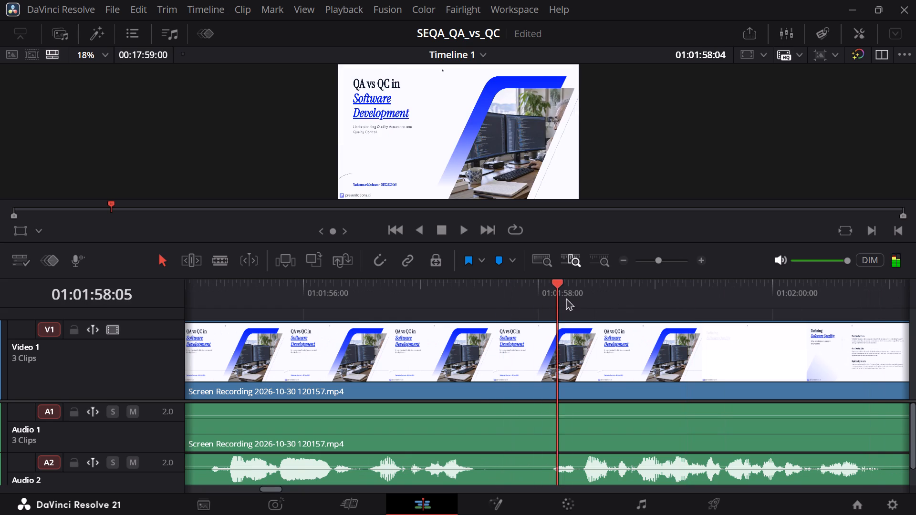
pyautogui.moveTo(566, 298); pyautogui.dragTo(667, 299)
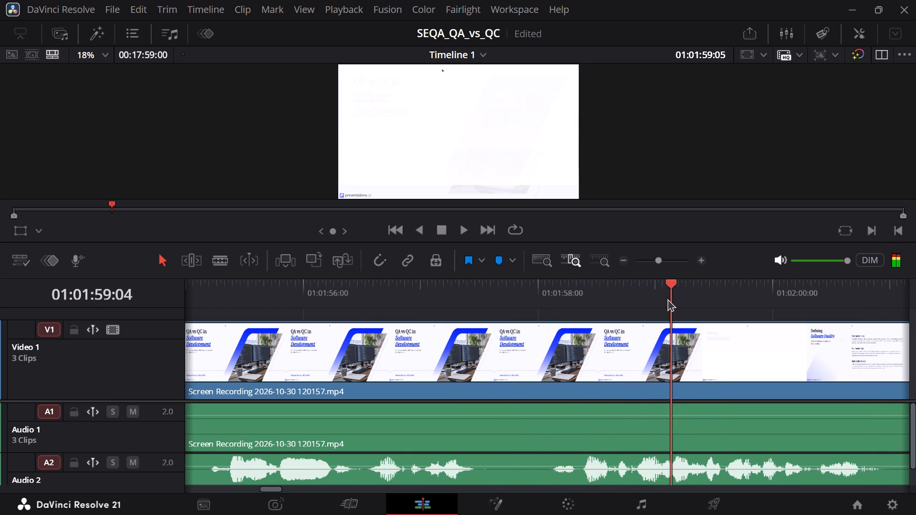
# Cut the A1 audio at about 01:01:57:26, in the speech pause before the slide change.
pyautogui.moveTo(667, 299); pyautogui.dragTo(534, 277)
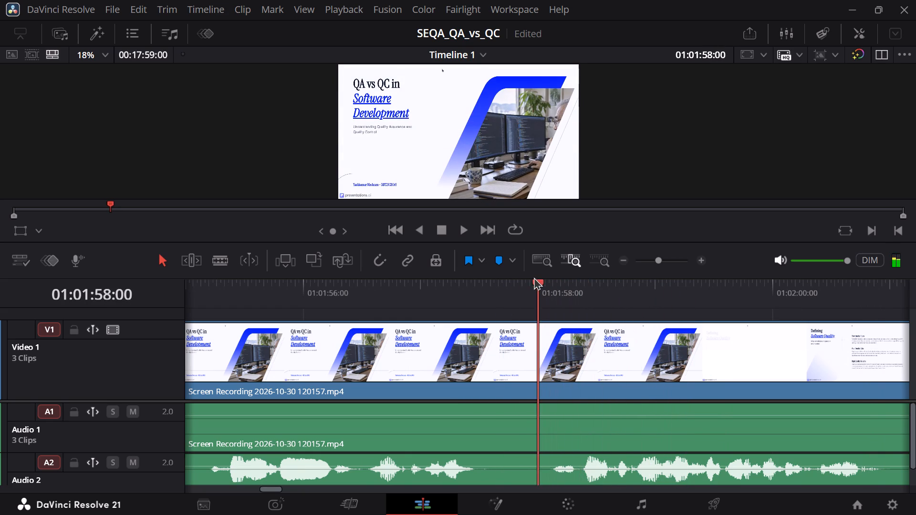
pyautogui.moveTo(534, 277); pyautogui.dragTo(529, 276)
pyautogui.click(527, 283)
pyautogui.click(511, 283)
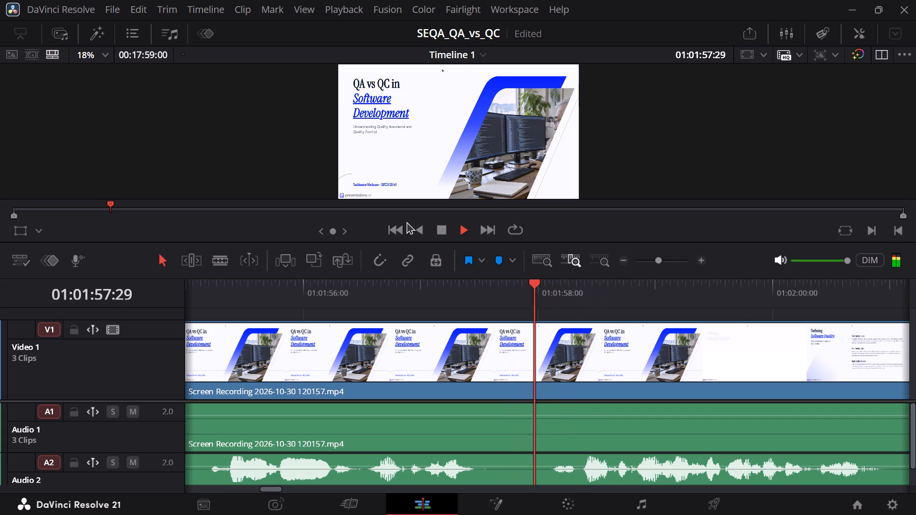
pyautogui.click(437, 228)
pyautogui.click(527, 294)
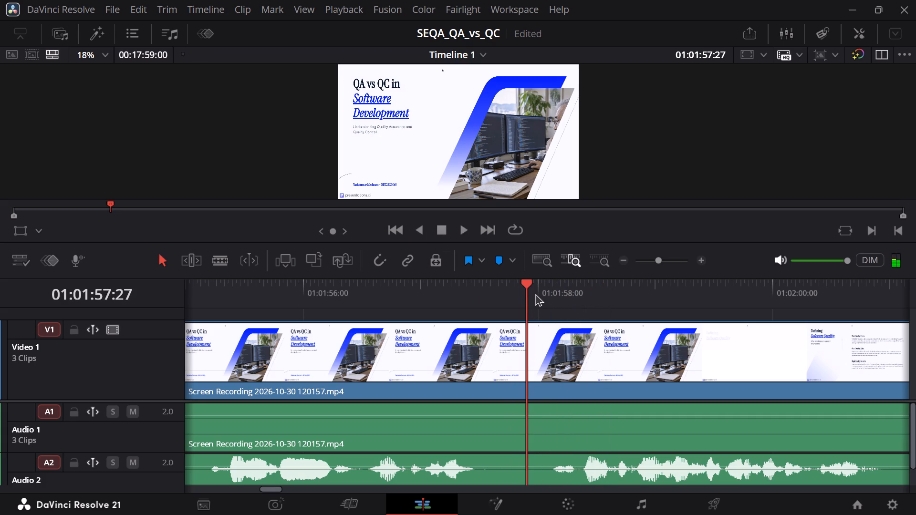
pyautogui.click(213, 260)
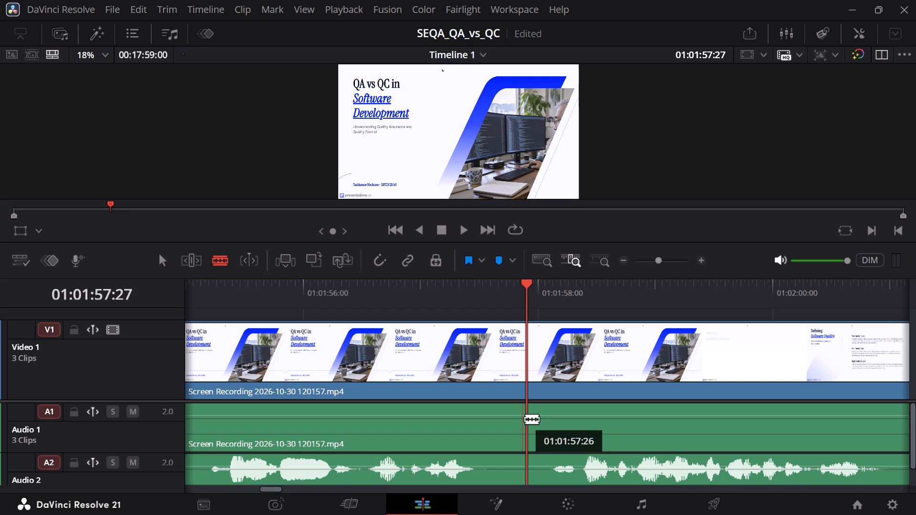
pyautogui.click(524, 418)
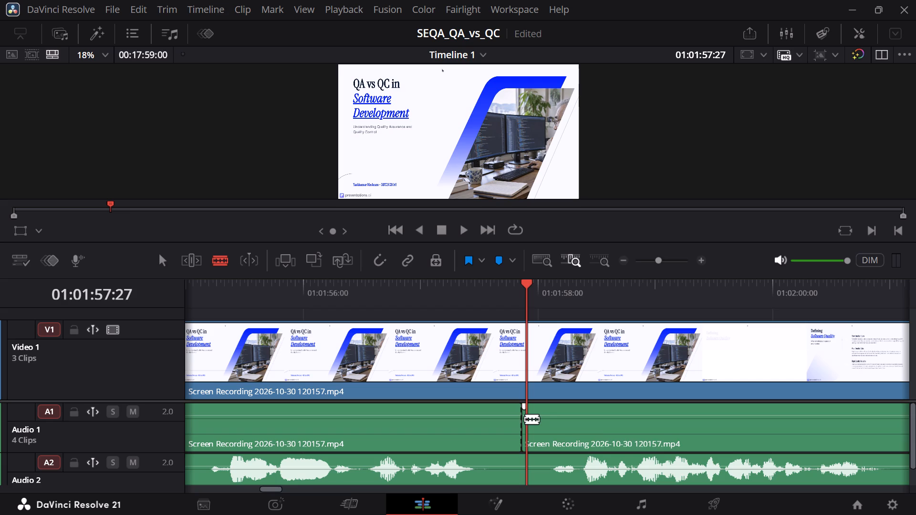
# Return to the start of the timeline, play from 01:00:02:10, and skip ahead to listen through the speech around the 01:01:14:28 join.
pyautogui.moveTo(527, 288); pyautogui.dragTo(32, 264)
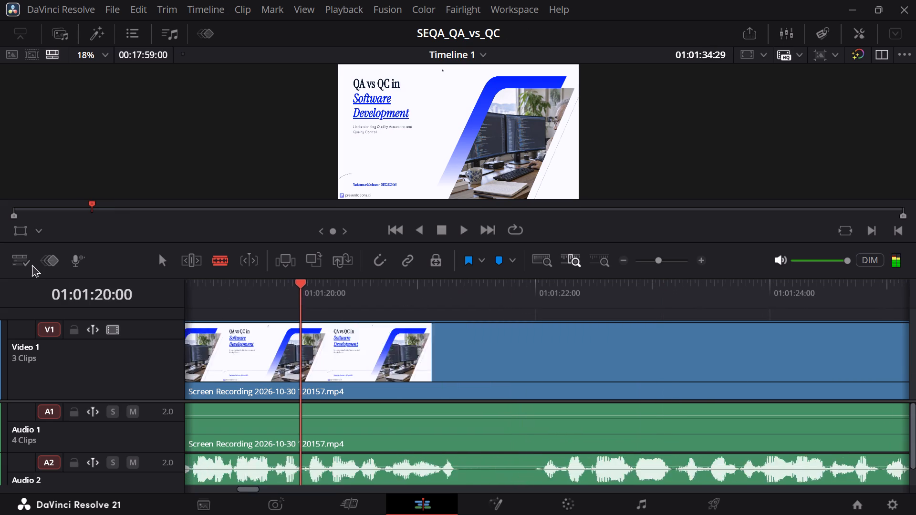
pyautogui.moveTo(32, 264); pyautogui.dragTo(180, 262)
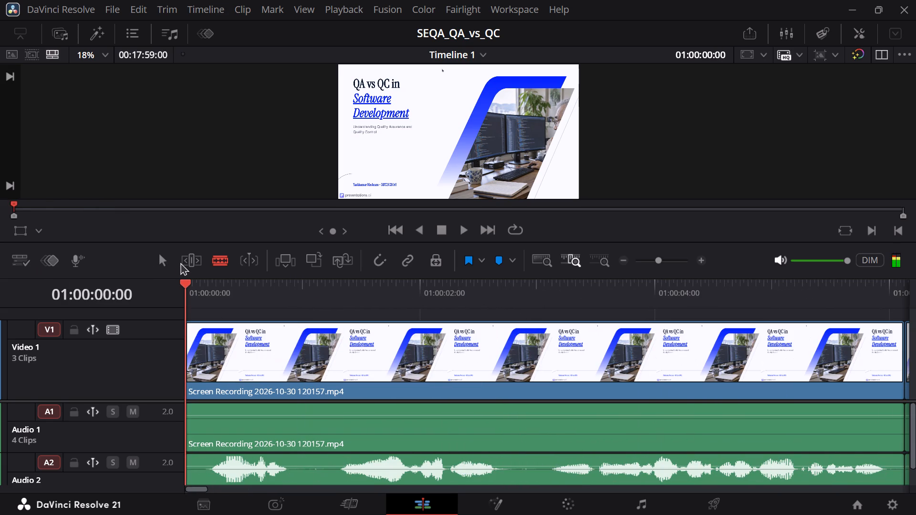
pyautogui.moveTo(180, 262); pyautogui.dragTo(460, 271)
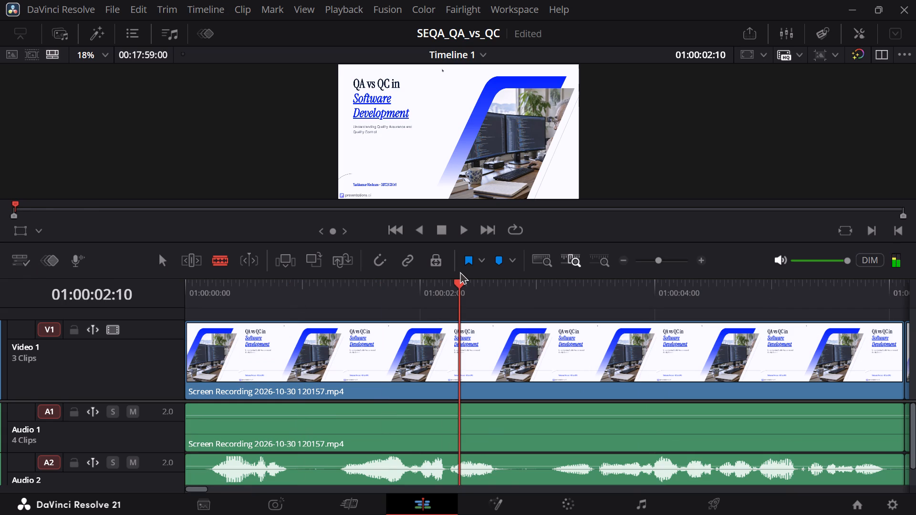
pyautogui.press('space')
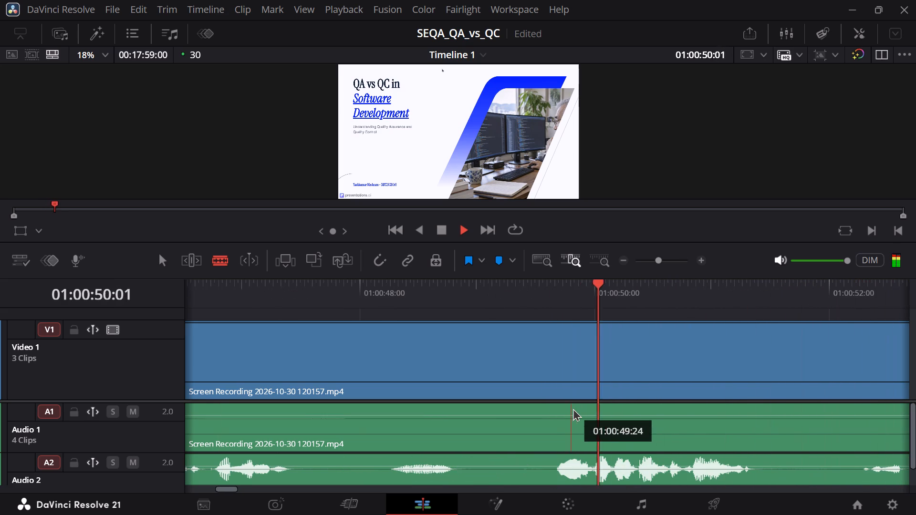
pyautogui.moveTo(778, 288); pyautogui.dragTo(878, 288)
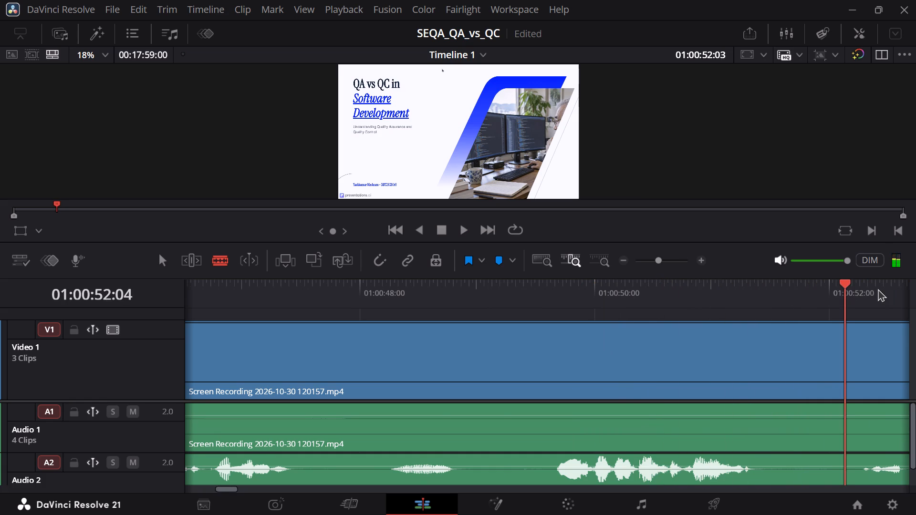
pyautogui.moveTo(878, 288); pyautogui.dragTo(627, 297)
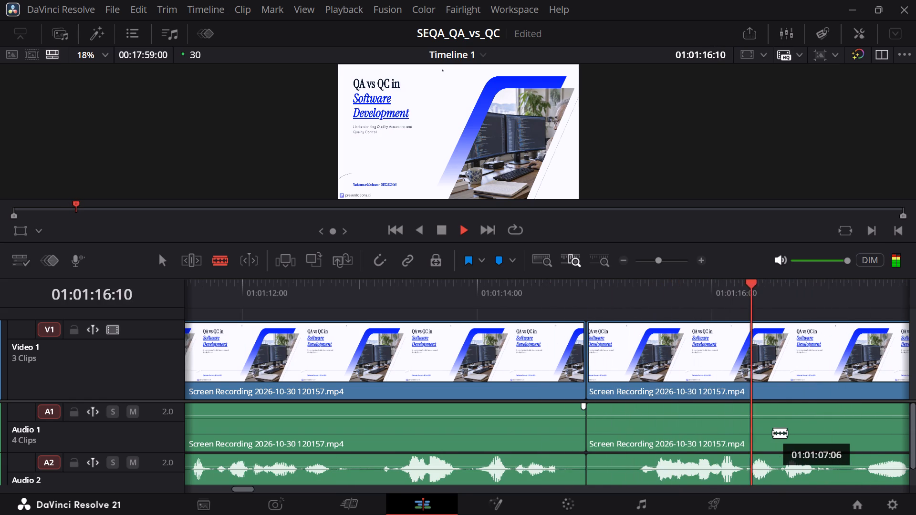
pyautogui.press('space')
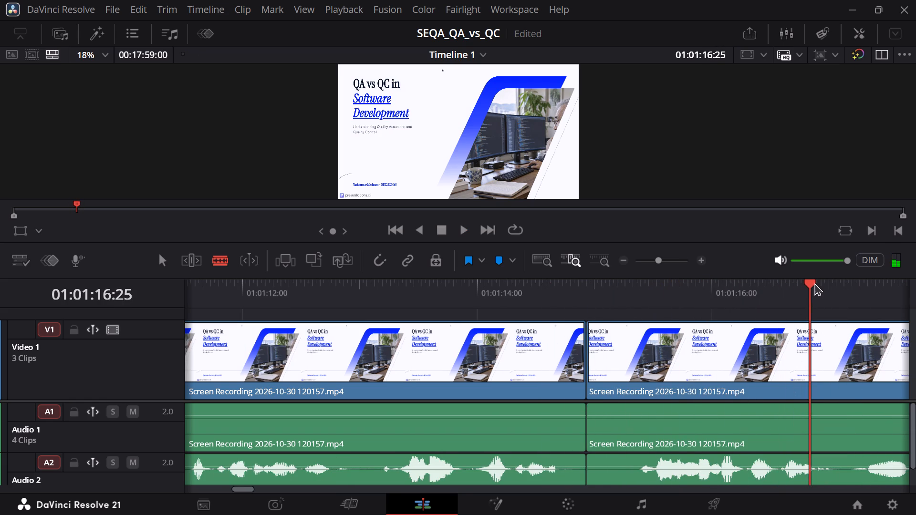
# Replay the speech on both sides of the 01:01:14:28 join to check where the unwanted passage begins.
pyautogui.moveTo(811, 283); pyautogui.dragTo(524, 299)
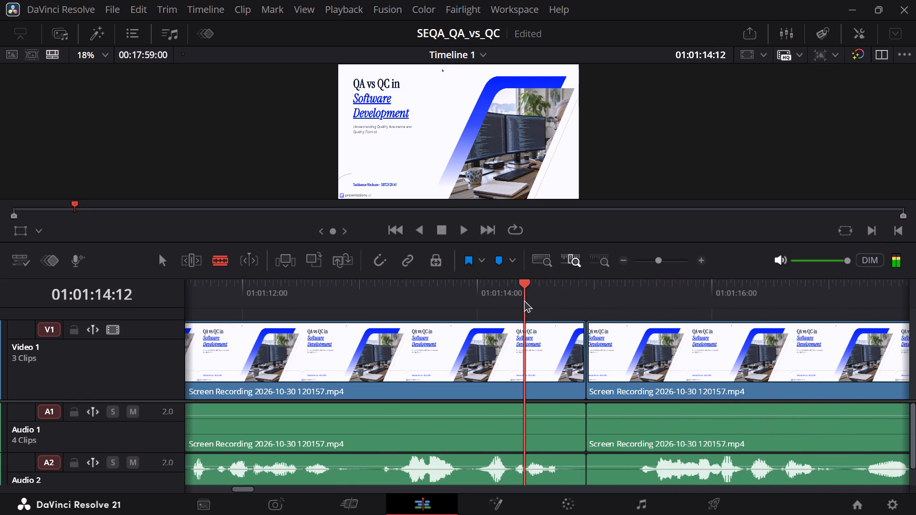
pyautogui.moveTo(524, 299); pyautogui.dragTo(560, 288)
pyautogui.press('space')
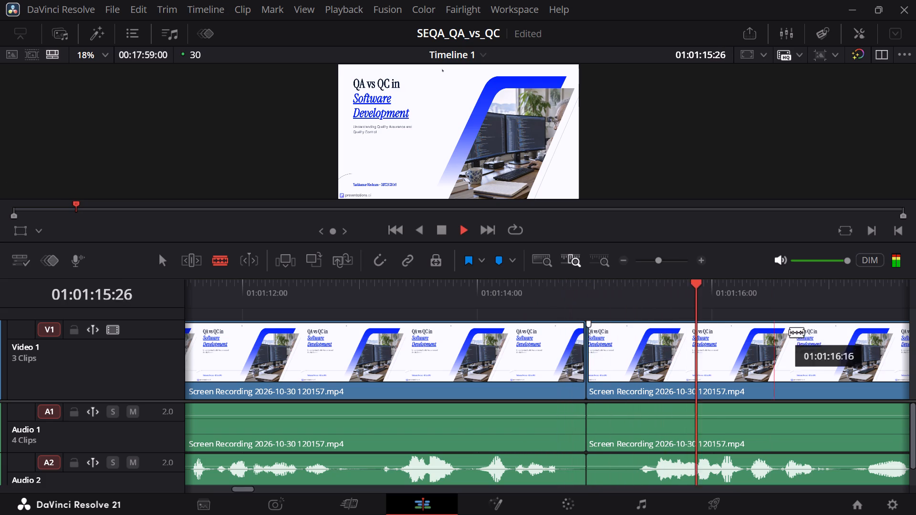
pyautogui.moveTo(864, 285); pyautogui.dragTo(658, 290)
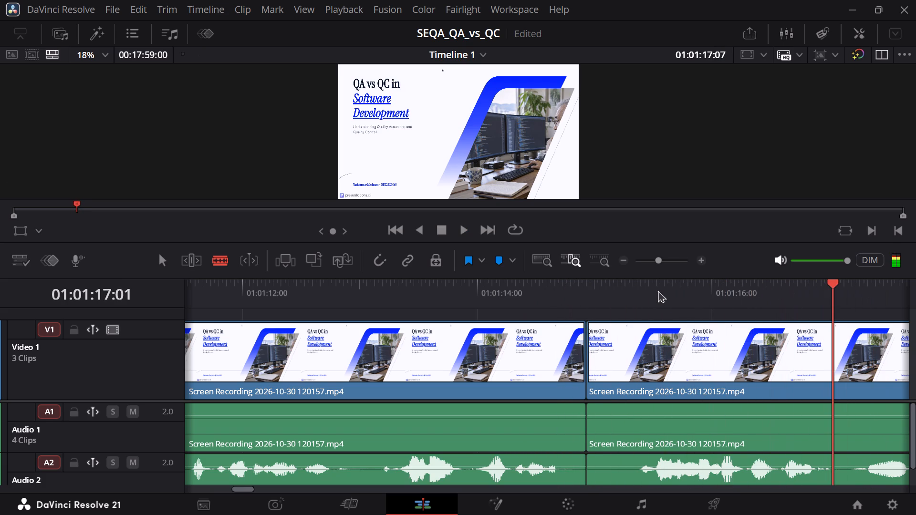
pyautogui.moveTo(658, 290); pyautogui.dragTo(510, 286)
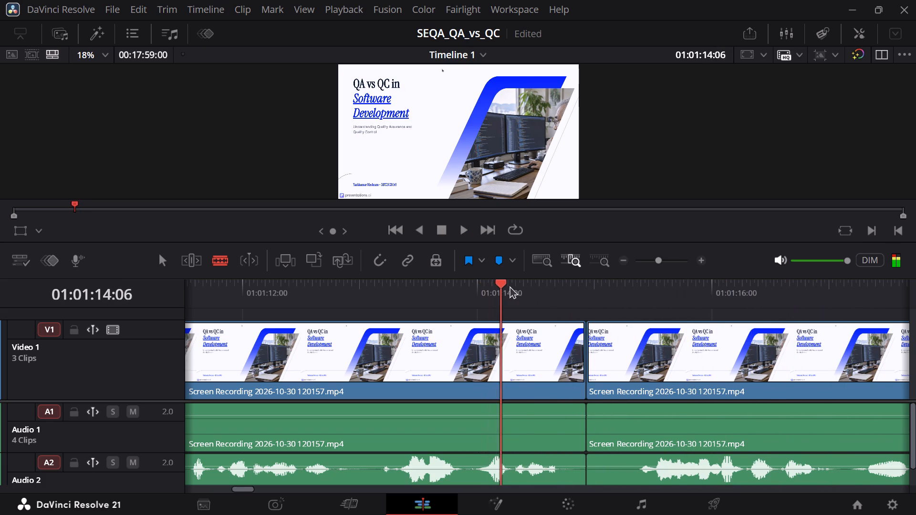
pyautogui.moveTo(510, 286); pyautogui.dragTo(581, 286)
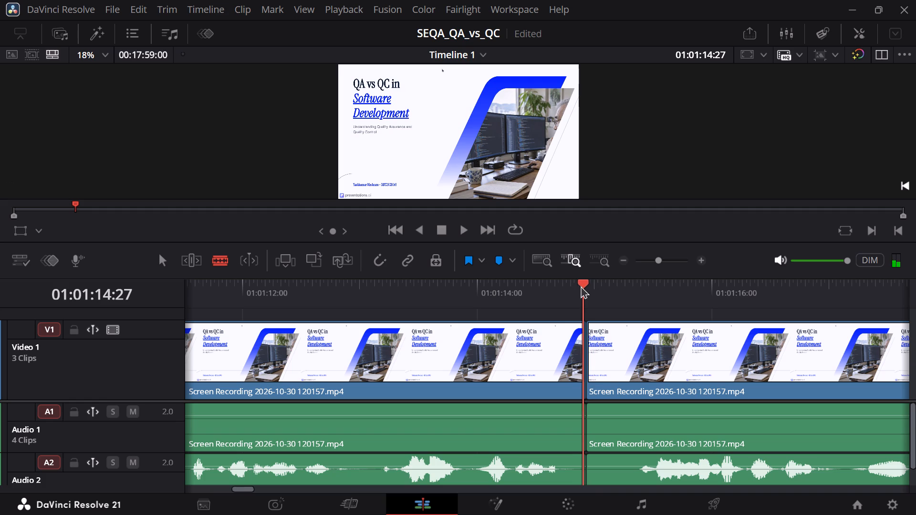
pyautogui.moveTo(581, 286); pyautogui.dragTo(585, 286)
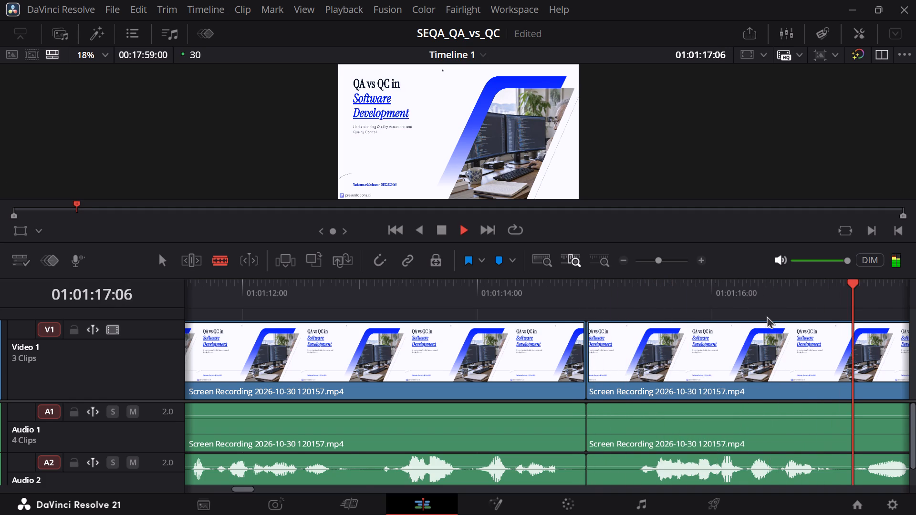
pyautogui.click(199, 295)
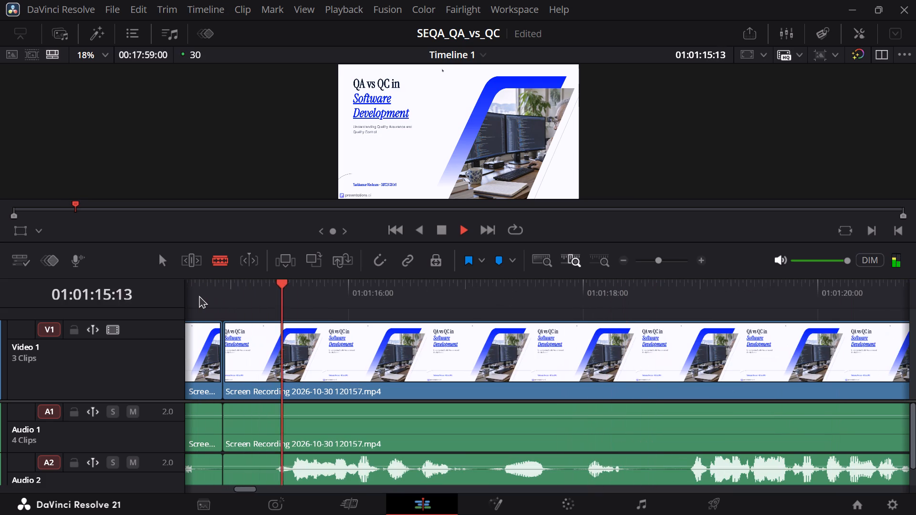
pyautogui.click(199, 295)
pyautogui.press('space')
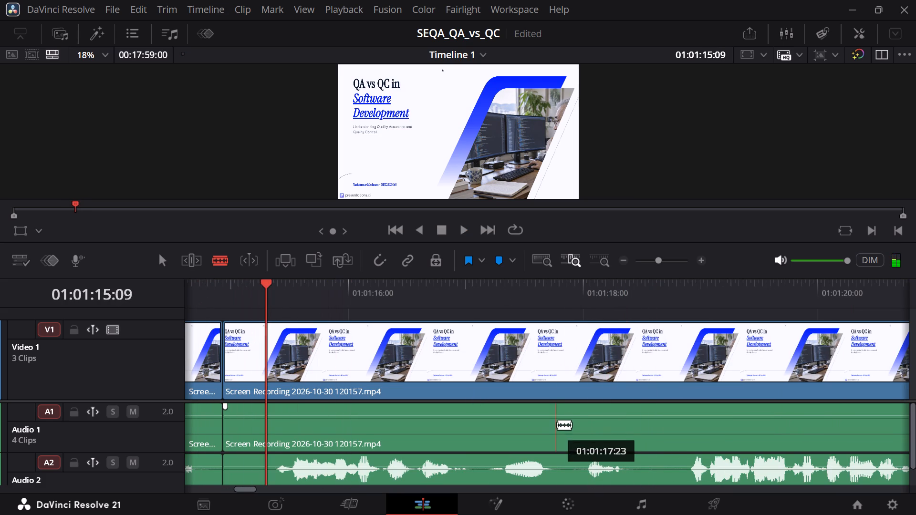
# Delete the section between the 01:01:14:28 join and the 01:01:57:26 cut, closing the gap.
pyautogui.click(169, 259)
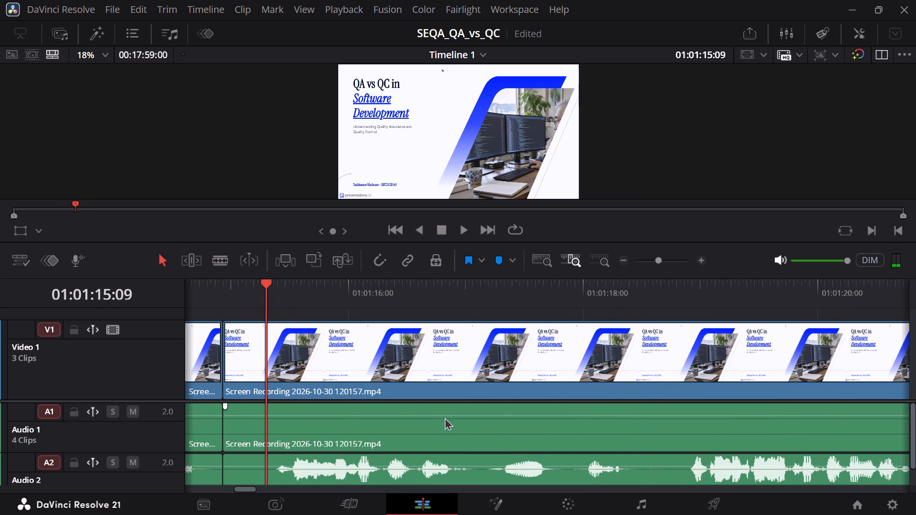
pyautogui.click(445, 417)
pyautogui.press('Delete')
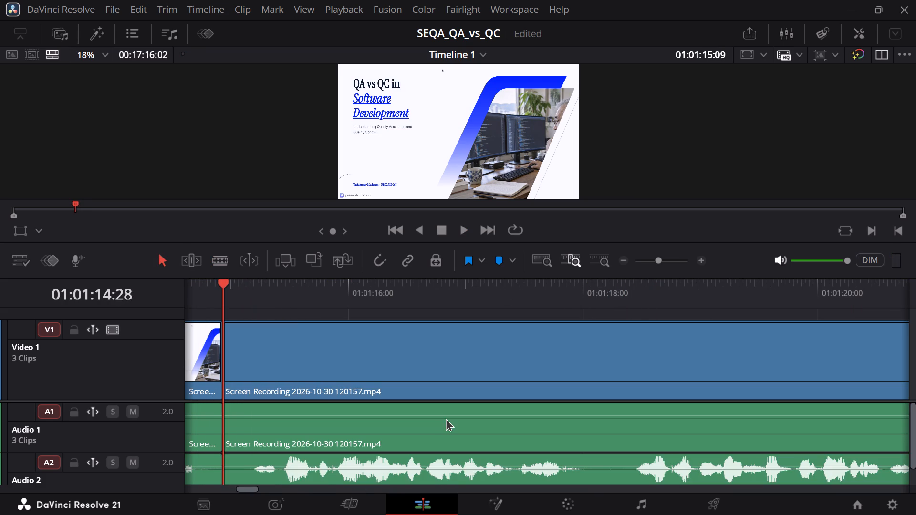
# Play from about 01:00:59:20 across the new join at 01:01:14:28 to check how the speech continues into the next slide.
pyautogui.moveTo(228, 281); pyautogui.dragTo(209, 281)
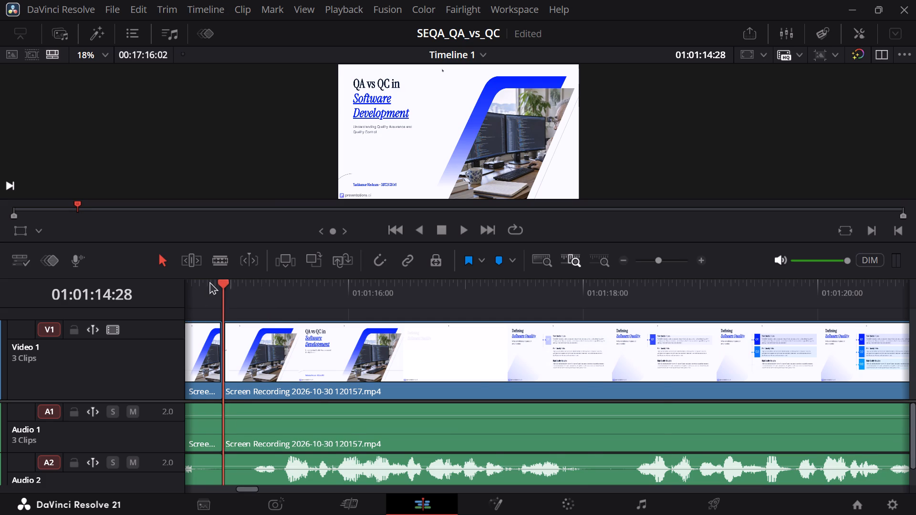
pyautogui.moveTo(209, 281); pyautogui.dragTo(711, 311)
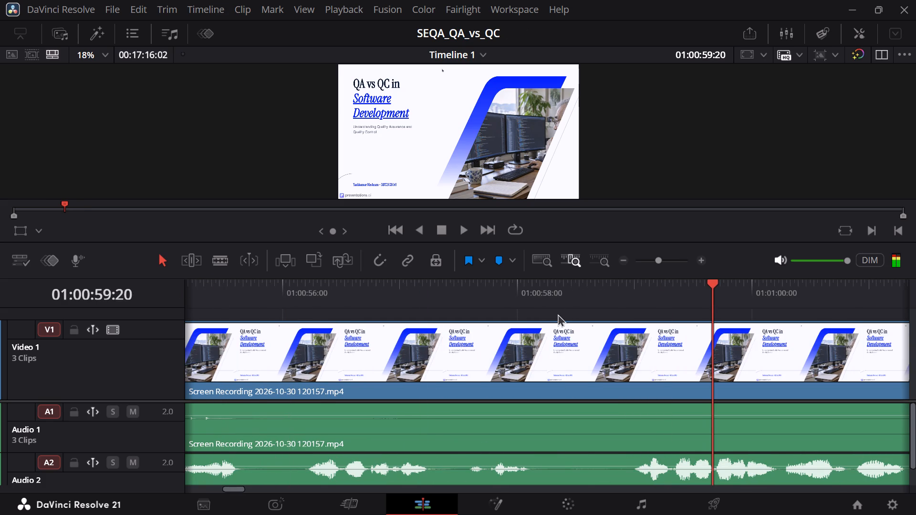
pyautogui.press('space')
pyautogui.press('Right')
pyautogui.press('Right')
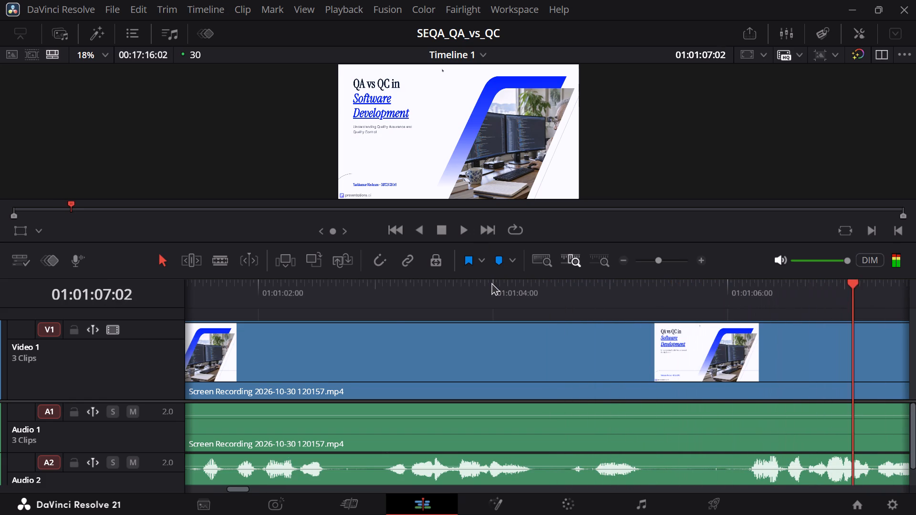
pyautogui.hotkey('ctrl', 'Right')
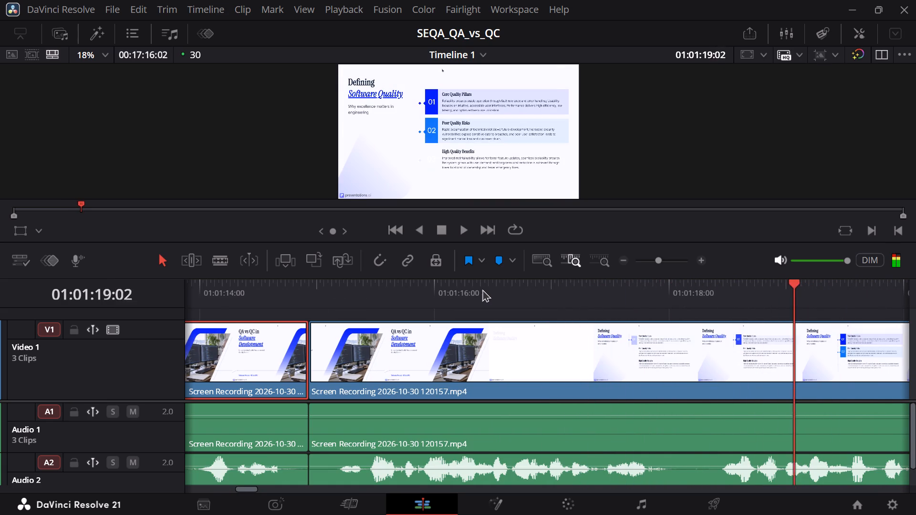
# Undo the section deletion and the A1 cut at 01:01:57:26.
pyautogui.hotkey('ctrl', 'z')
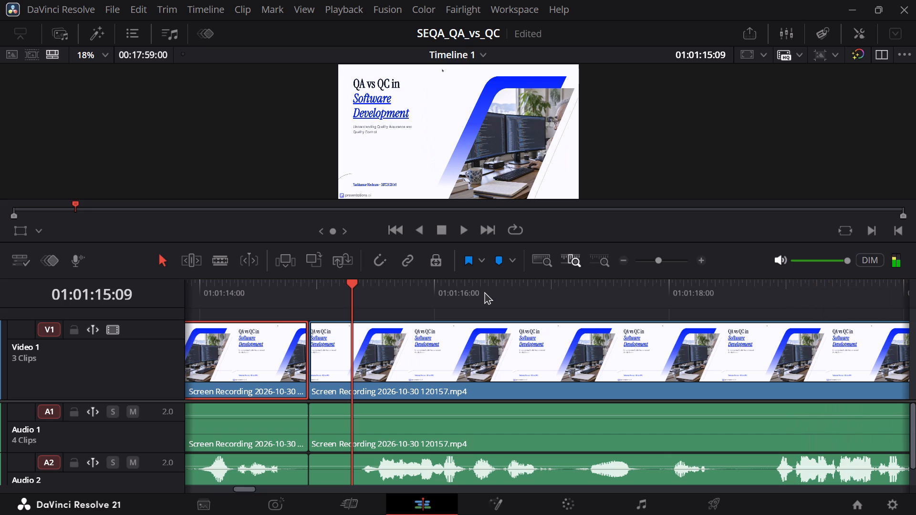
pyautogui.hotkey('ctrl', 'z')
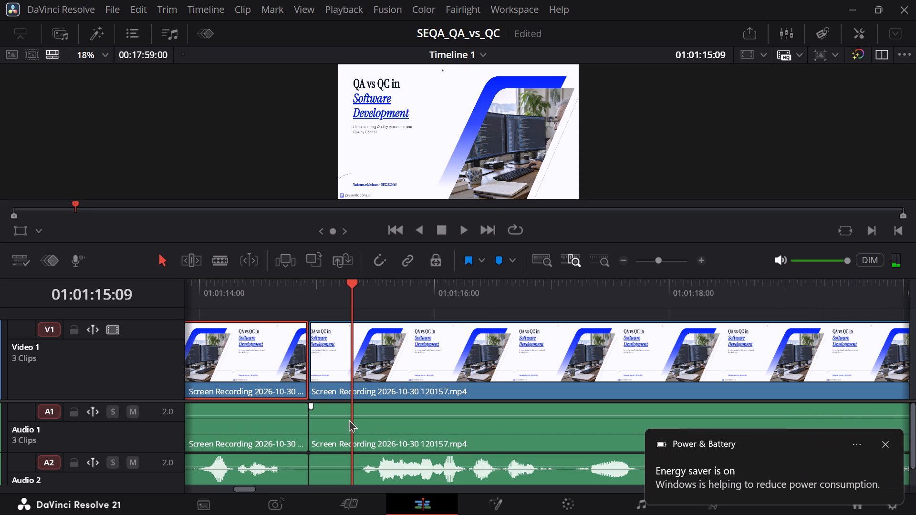
# Play from 01:01:14:16 across the restored join to about 01:01:19:27, and dismiss the battery notification.
pyautogui.click(263, 291)
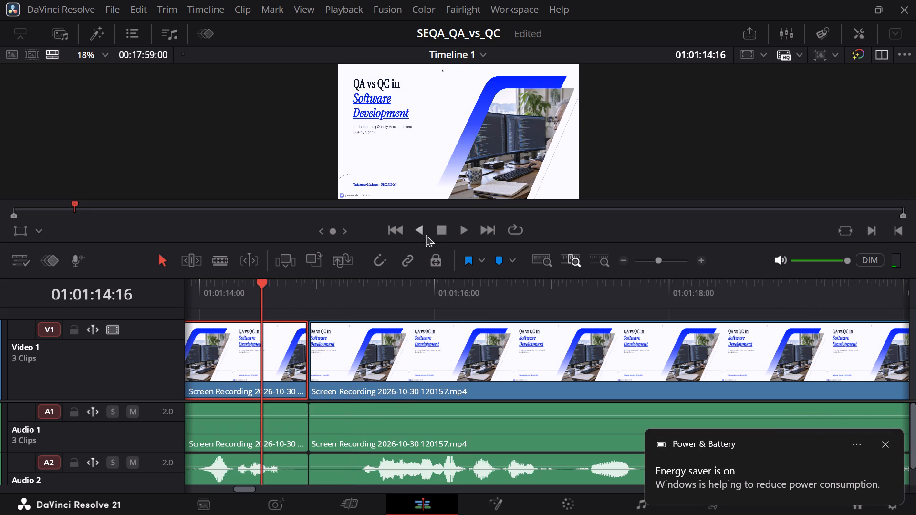
pyautogui.click(460, 230)
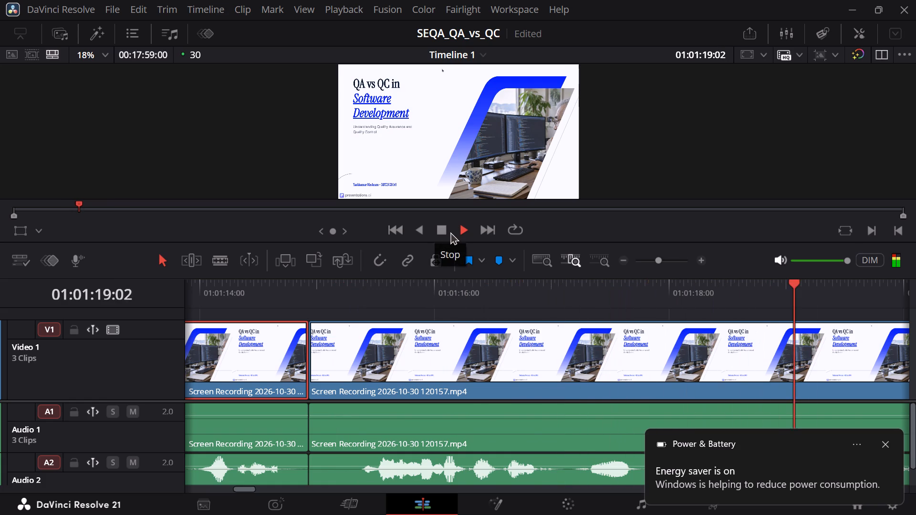
pyautogui.click(446, 231)
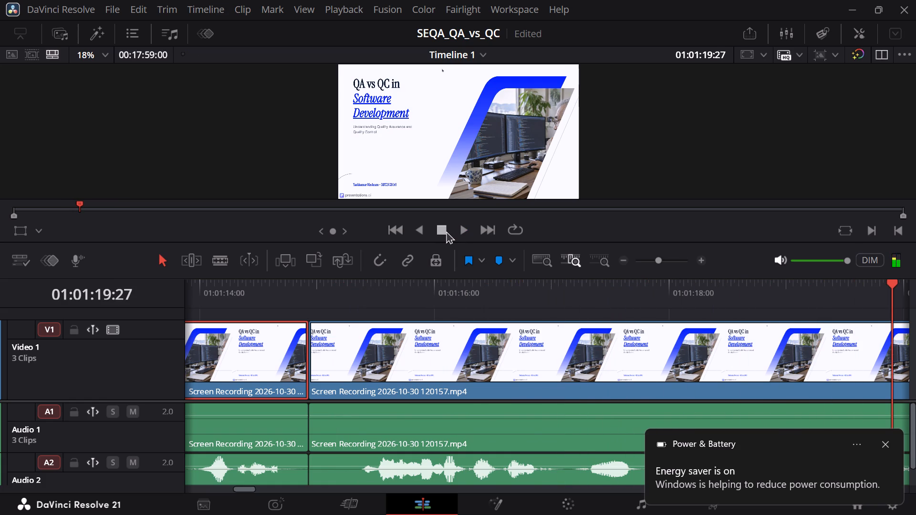
pyautogui.click(888, 445)
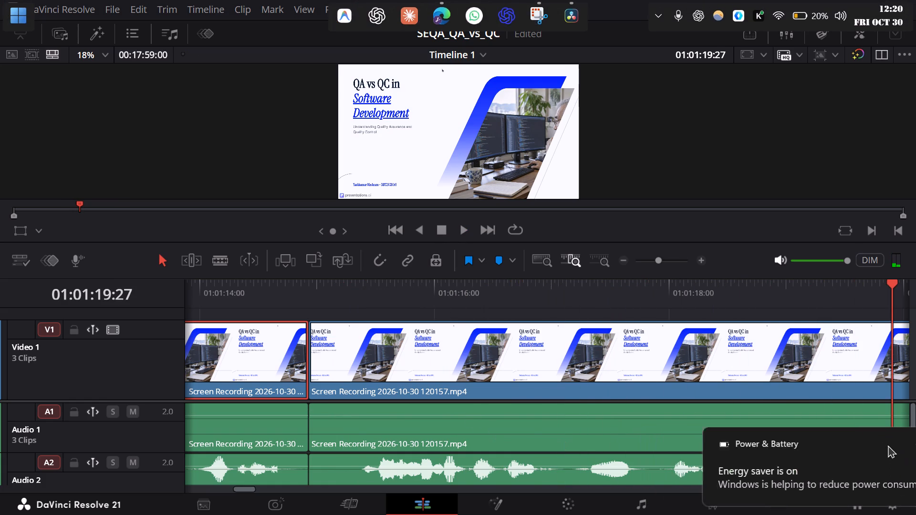
# Examine the A1 and A2 audio clips around 01:01:19:15 on the Cut page, and return to the Edit page.
pyautogui.click(340, 506)
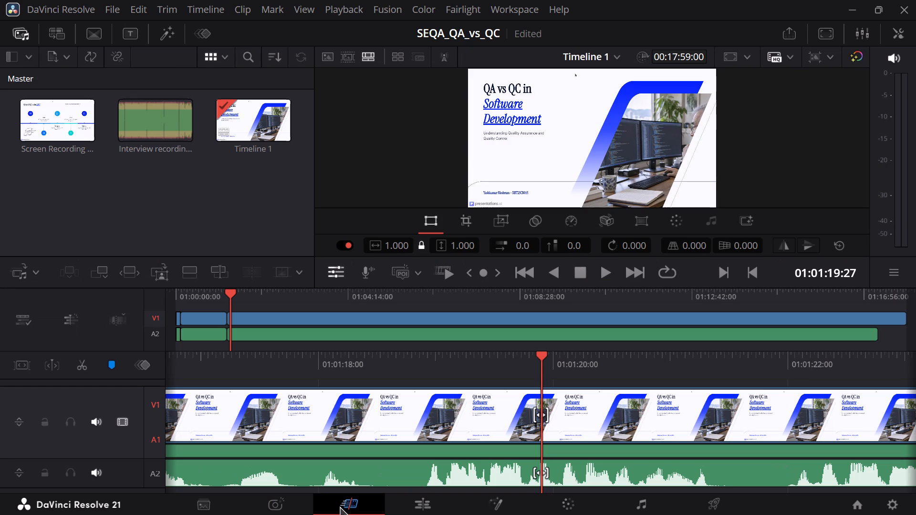
pyautogui.scroll(-2, 494, 373)
pyautogui.moveTo(886, 268); pyautogui.dragTo(881, 210)
pyautogui.moveTo(869, 352); pyautogui.dragTo(814, 352)
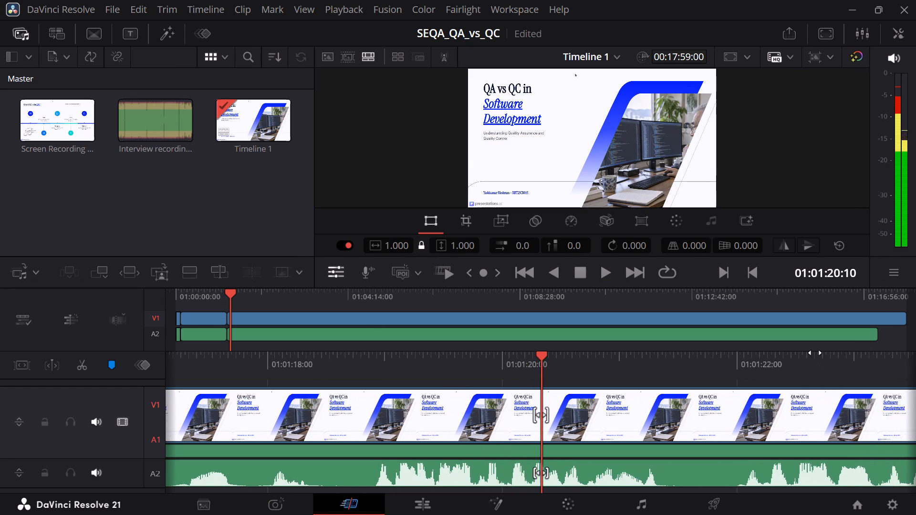
pyautogui.moveTo(814, 352); pyautogui.dragTo(915, 349)
pyautogui.click(548, 448)
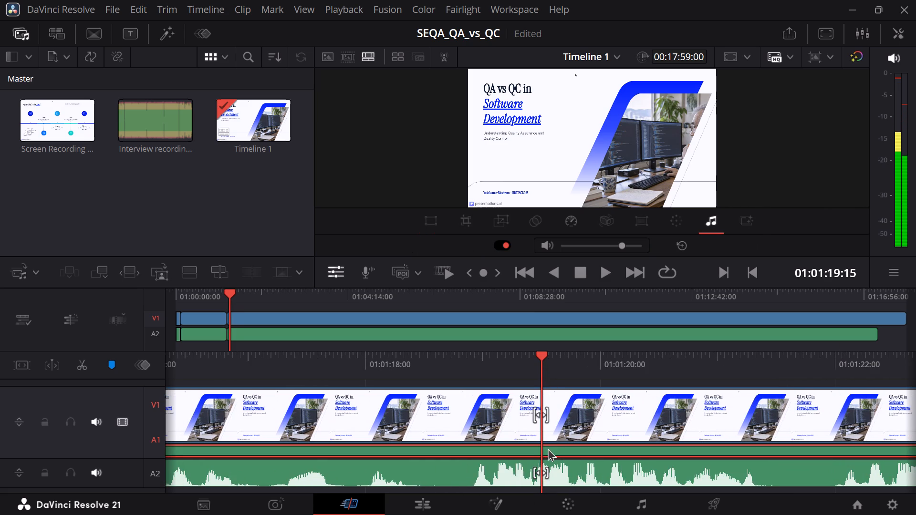
pyautogui.click(503, 473)
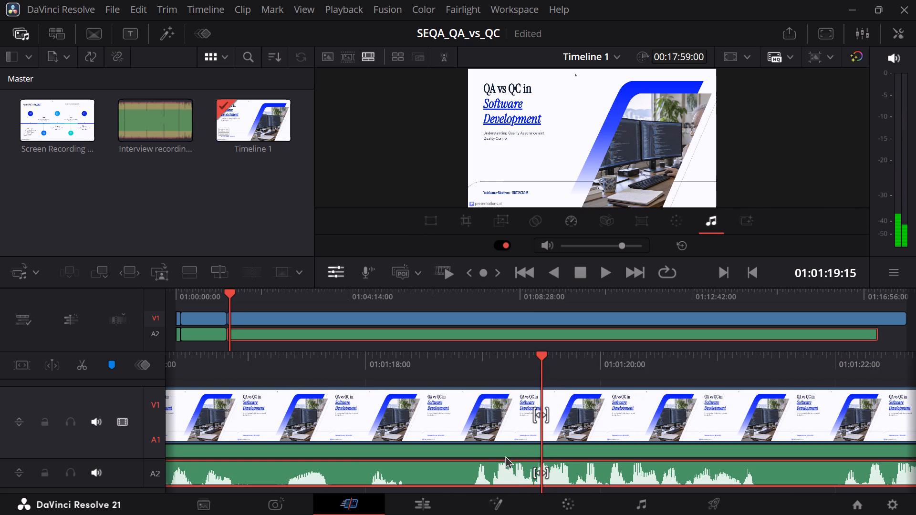
pyautogui.click(510, 443)
pyautogui.click(431, 506)
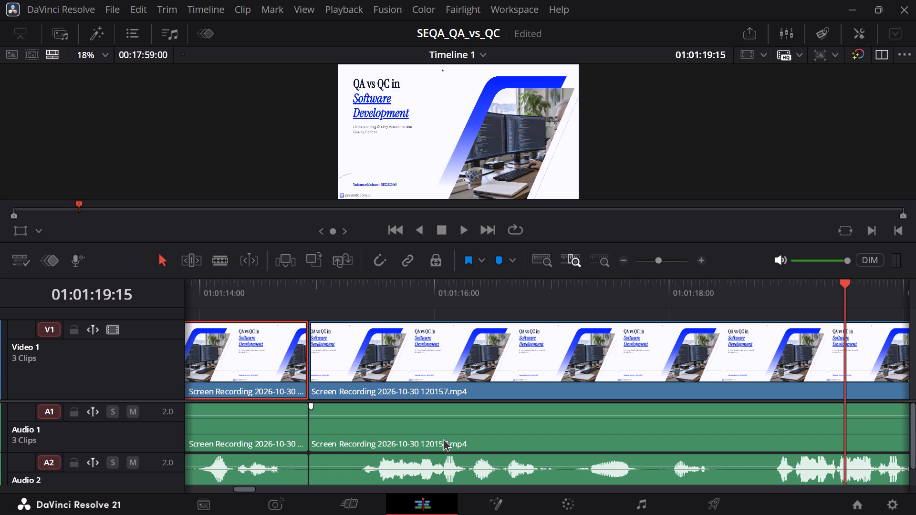
# Open the A1 clip following the 01:01:14:28 join for inspection, and play the timeline from about 01:01:14:10 to 01:01:19:08.
pyautogui.click(443, 438)
pyautogui.doubleClick(443, 438)
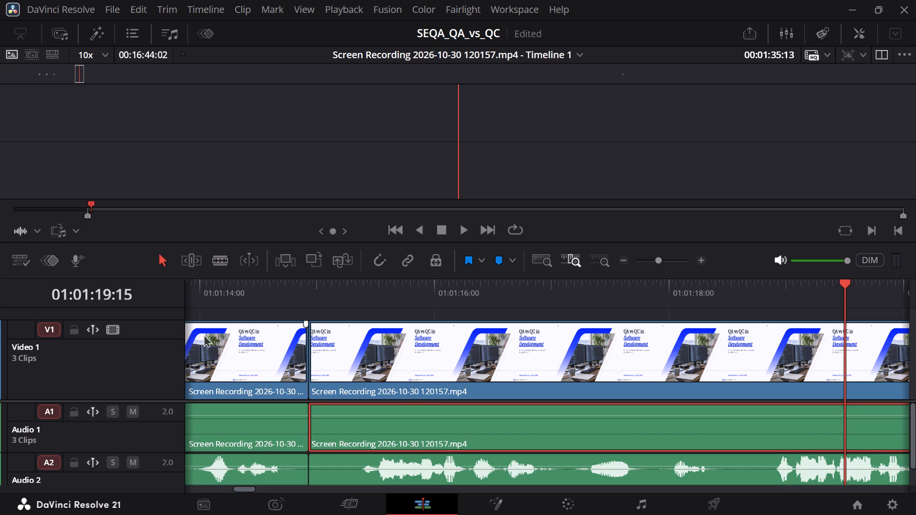
pyautogui.click(239, 299)
pyautogui.press('space')
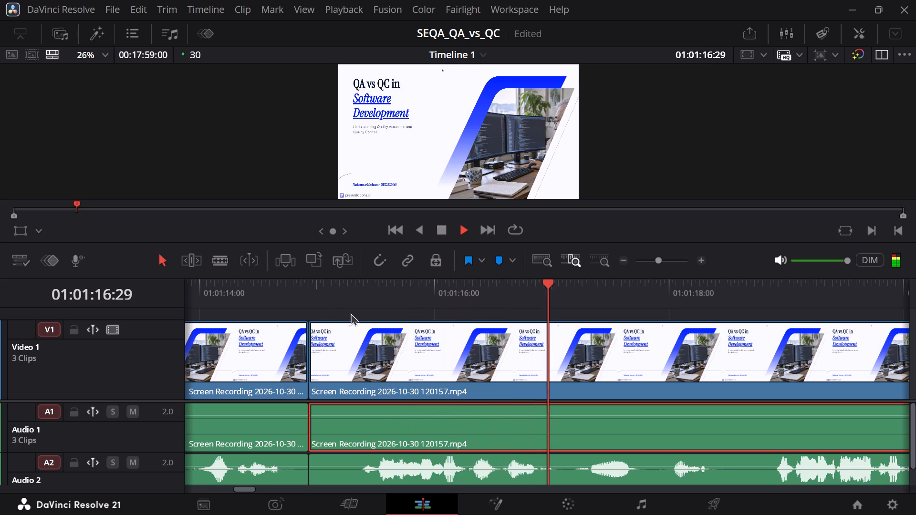
pyautogui.click(358, 362)
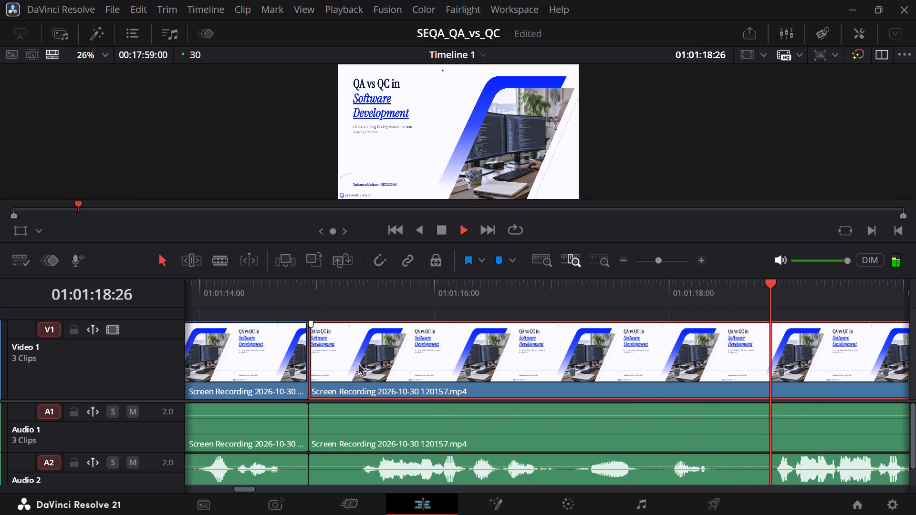
pyautogui.press('space')
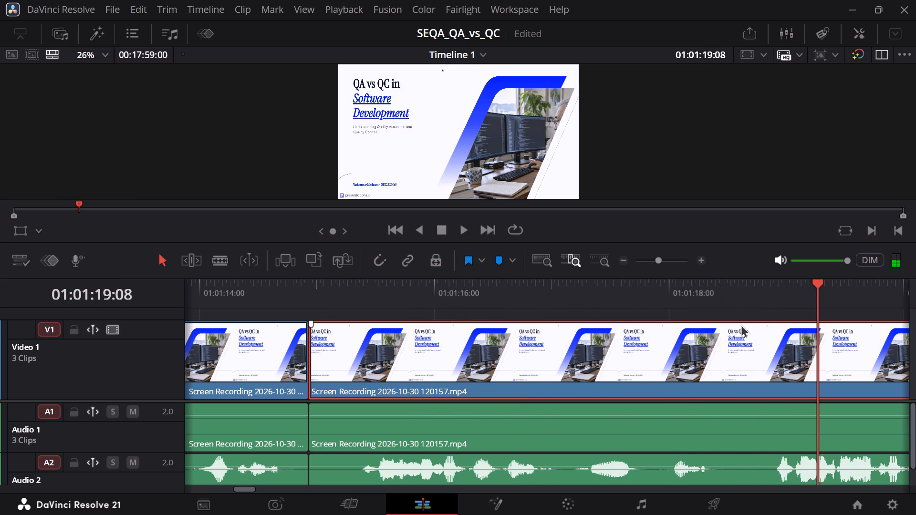
# Scrub the timeline forward from 01:01:19:08 to about 01:03:14:16 to examine the speech through the Defining Software Quality slide.
pyautogui.moveTo(820, 285); pyautogui.dragTo(877, 290)
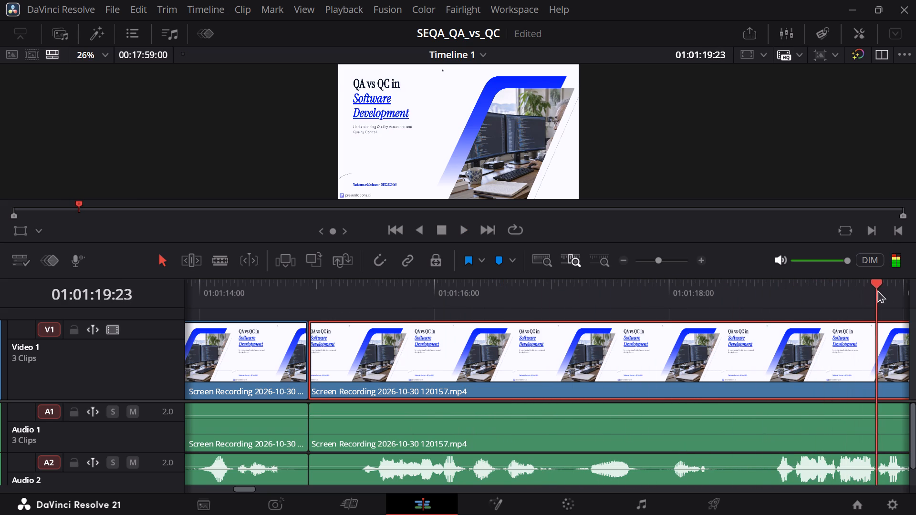
pyautogui.moveTo(877, 290); pyautogui.dragTo(885, 284)
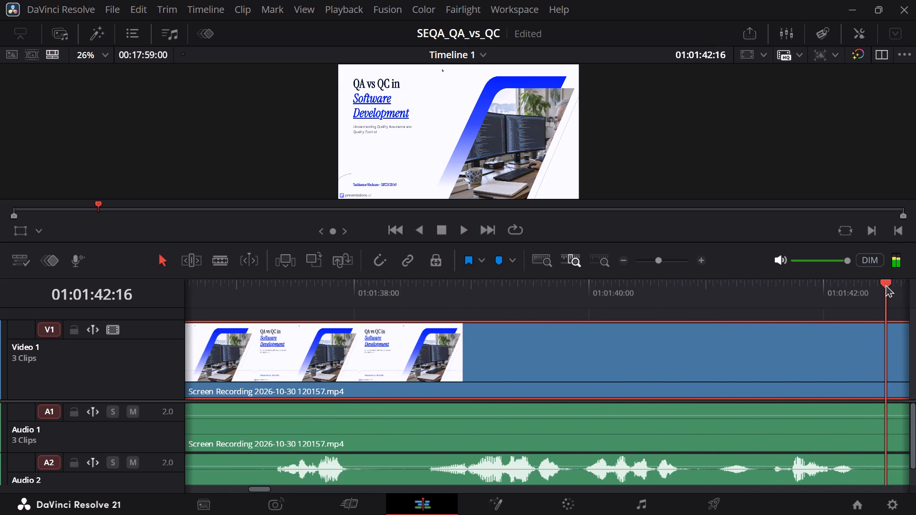
pyautogui.moveTo(885, 284); pyautogui.dragTo(914, 292)
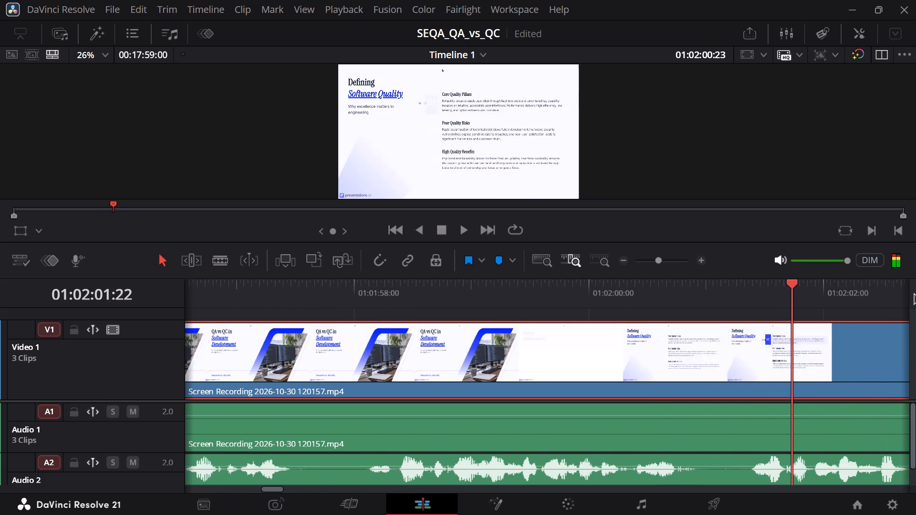
pyautogui.moveTo(914, 292); pyautogui.dragTo(906, 285)
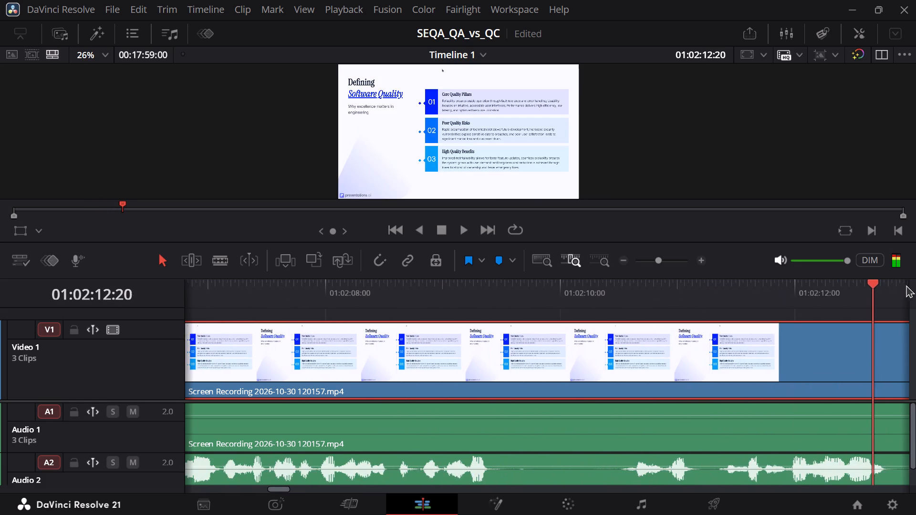
pyautogui.moveTo(906, 285); pyautogui.dragTo(914, 288)
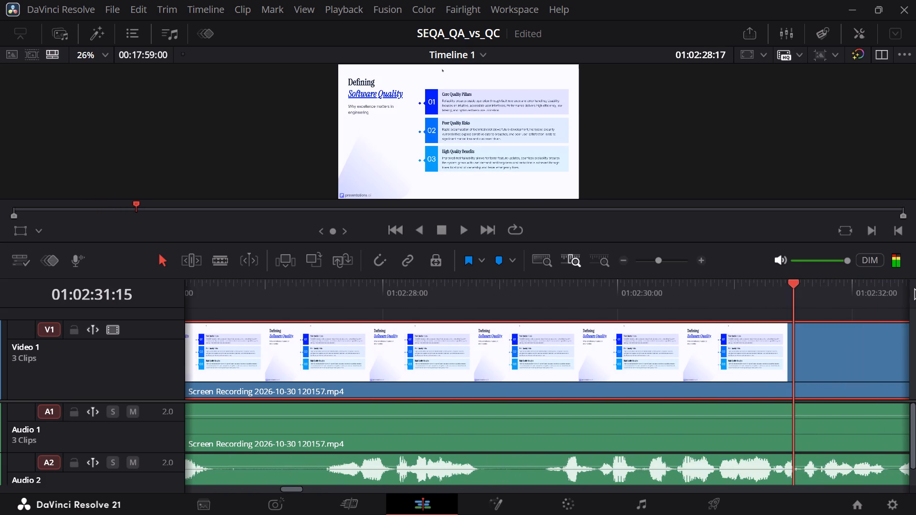
pyautogui.moveTo(914, 288); pyautogui.dragTo(799, 285)
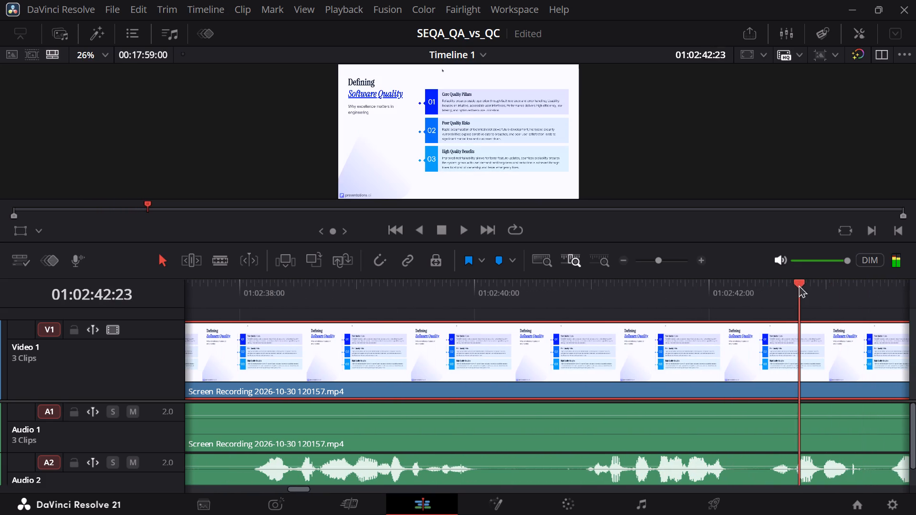
pyautogui.moveTo(799, 285); pyautogui.dragTo(830, 275)
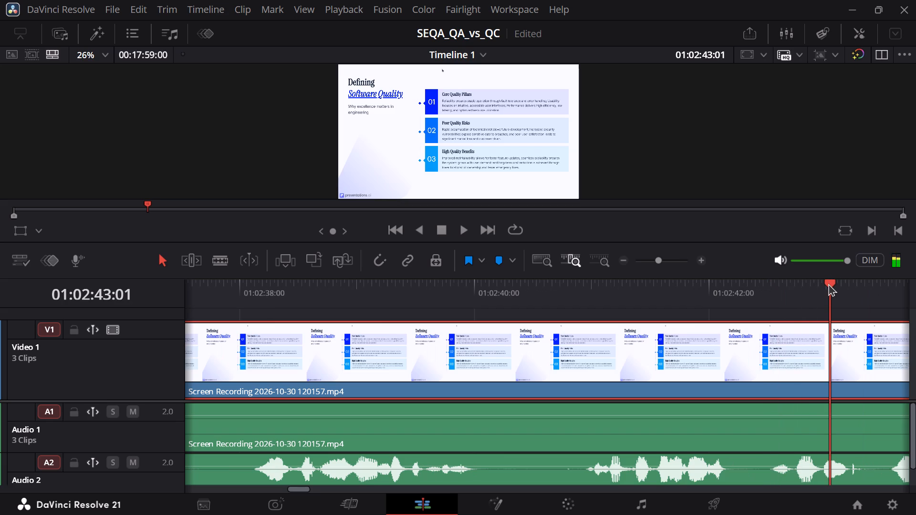
pyautogui.hotkey('ctrl', 'Right')
pyautogui.hotkey('ctrl', 'Right')
pyautogui.hotkey('ctrl', 'Right')
pyautogui.hotkey('ctrl', 'Right')
pyautogui.hotkey('ctrl', 'Right')
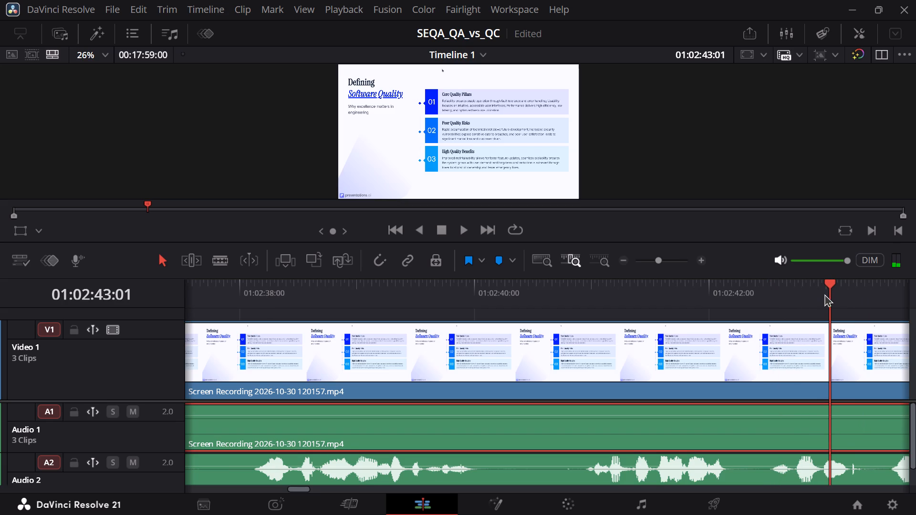
pyautogui.moveTo(829, 285); pyautogui.dragTo(877, 278)
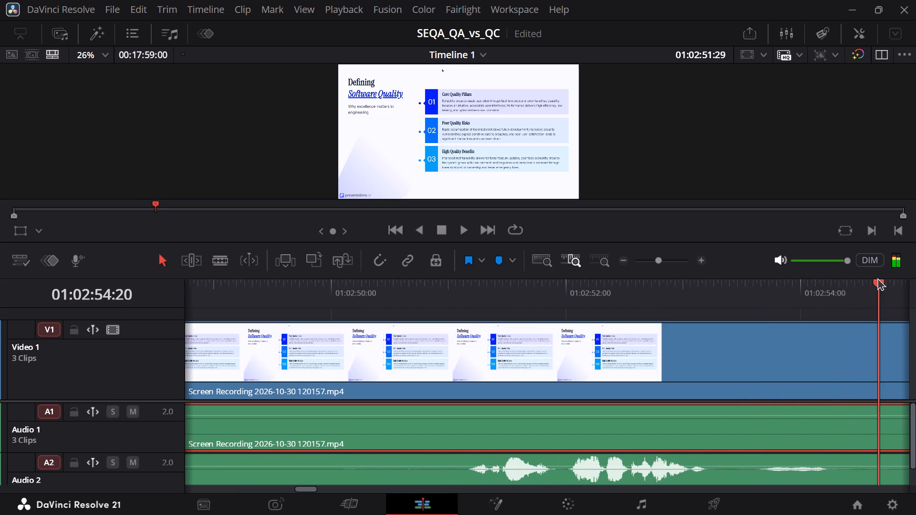
pyautogui.moveTo(877, 278); pyautogui.dragTo(899, 284)
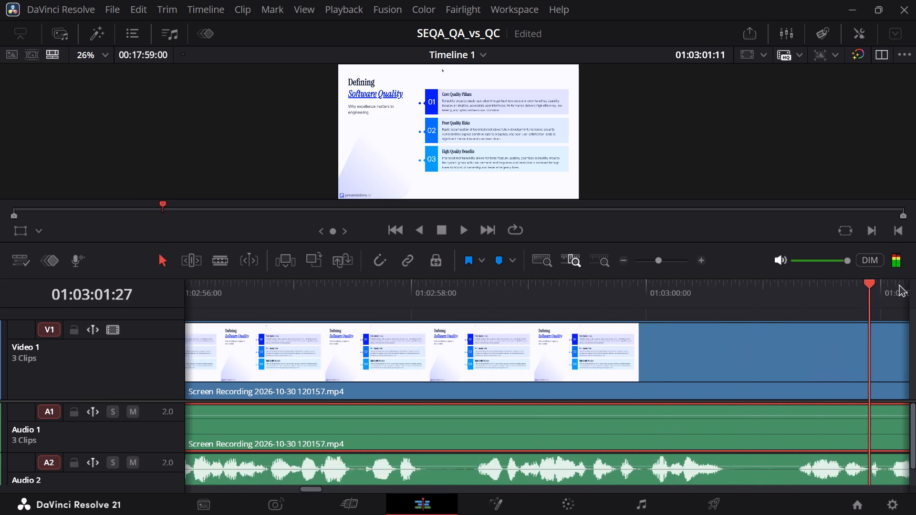
pyautogui.moveTo(899, 284); pyautogui.dragTo(866, 277)
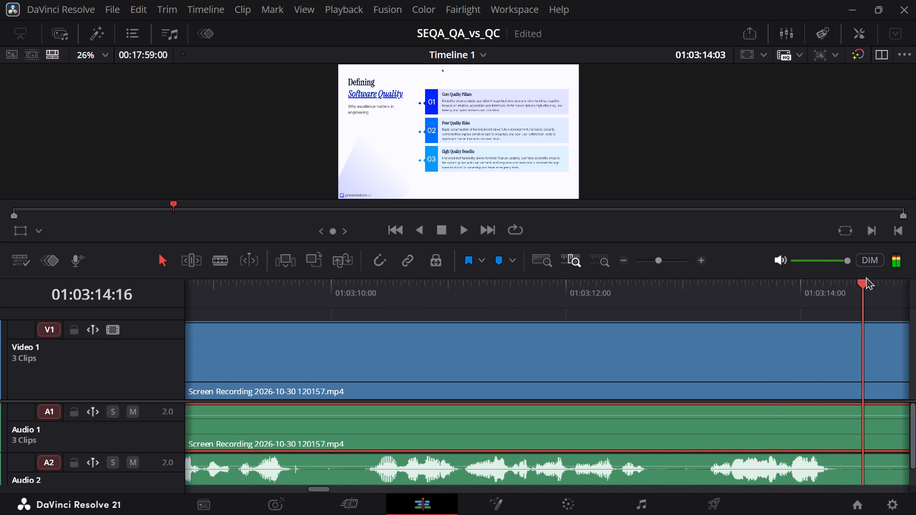
# Scrub back to locate the change from the title slide to Defining Software Quality, stopping at 01:01:58:18.
pyautogui.moveTo(866, 277); pyautogui.dragTo(137, 202)
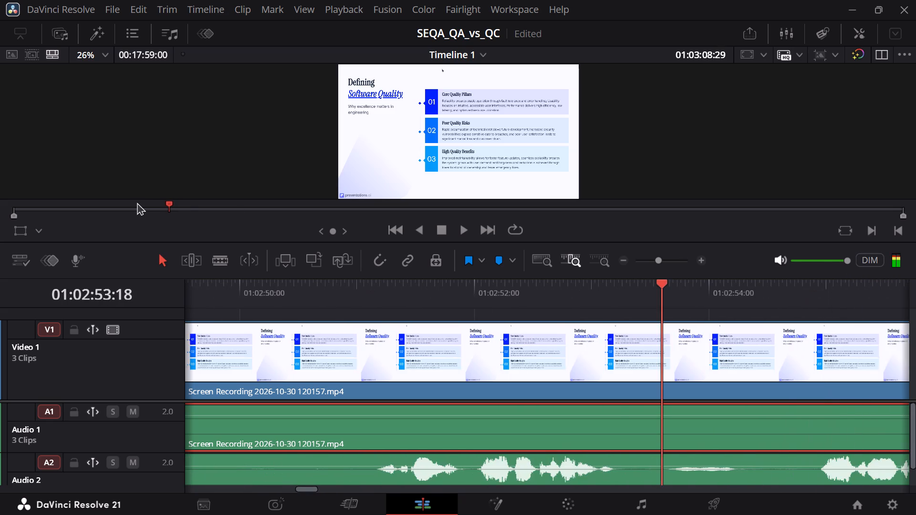
pyautogui.moveTo(137, 202); pyautogui.dragTo(212, 299)
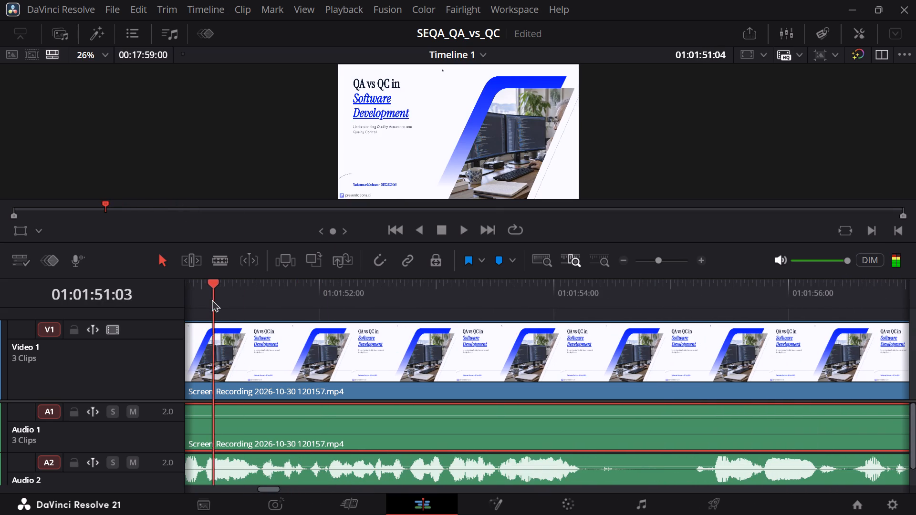
pyautogui.moveTo(212, 299); pyautogui.dragTo(181, 300)
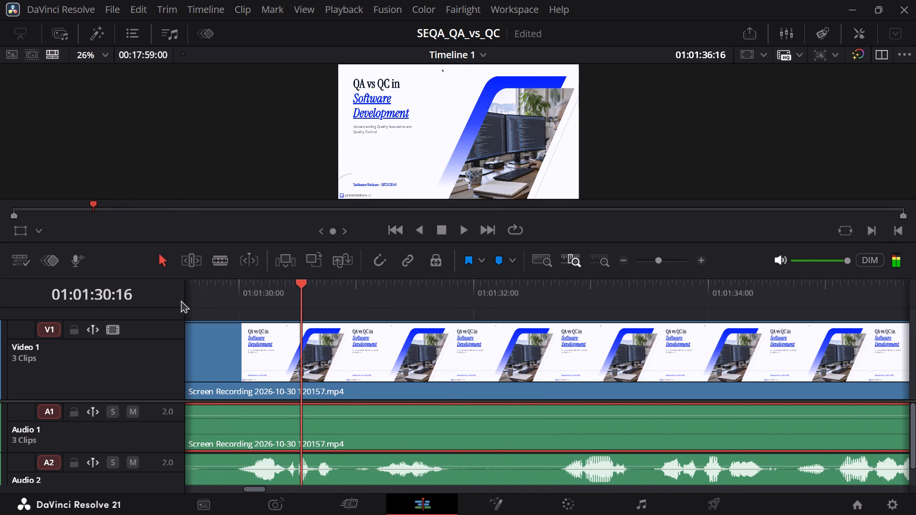
pyautogui.moveTo(181, 300); pyautogui.dragTo(775, 343)
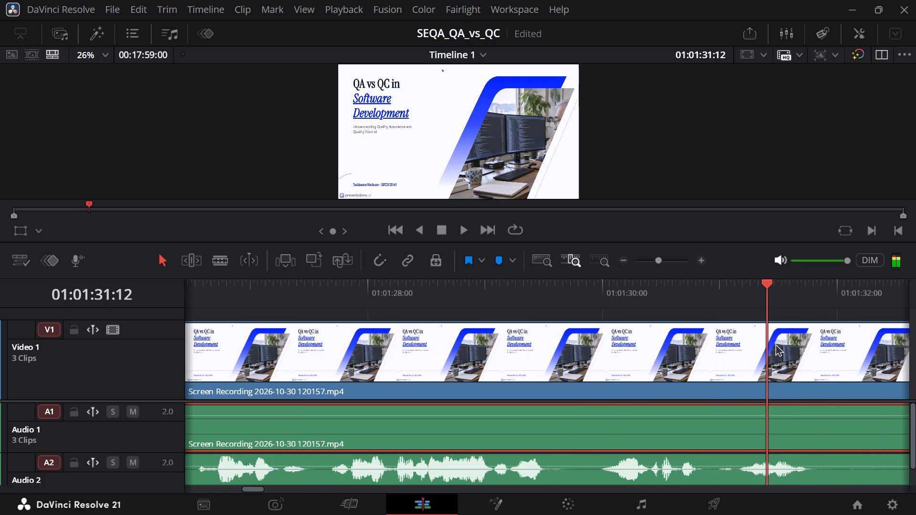
pyautogui.moveTo(775, 343); pyautogui.dragTo(901, 352)
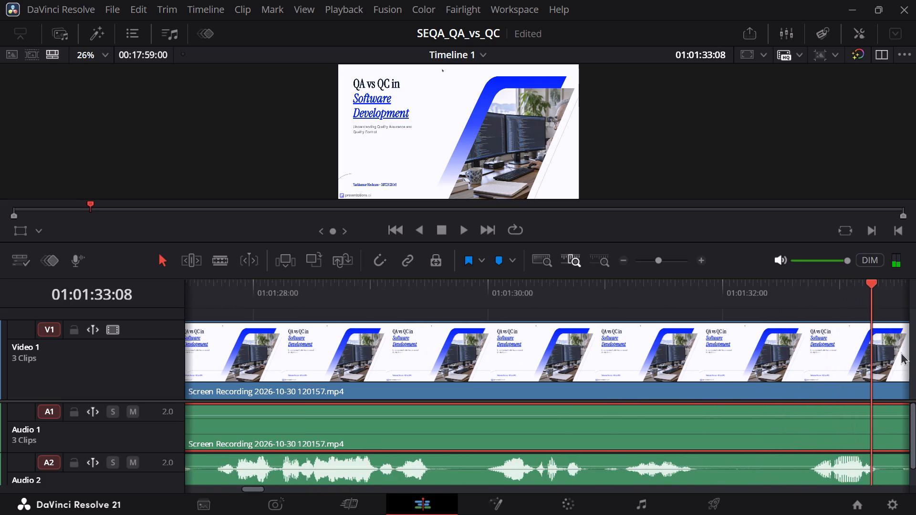
pyautogui.moveTo(901, 352); pyautogui.dragTo(905, 351)
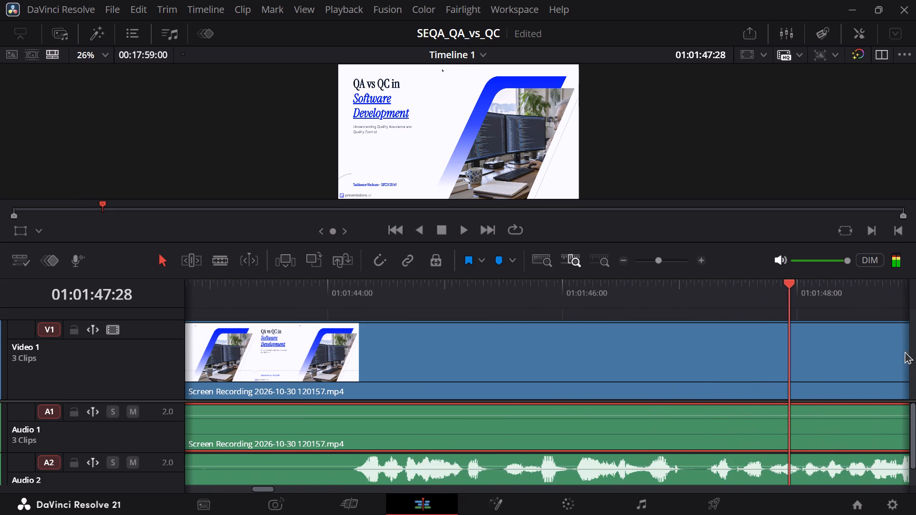
pyautogui.moveTo(905, 351); pyautogui.dragTo(382, 318)
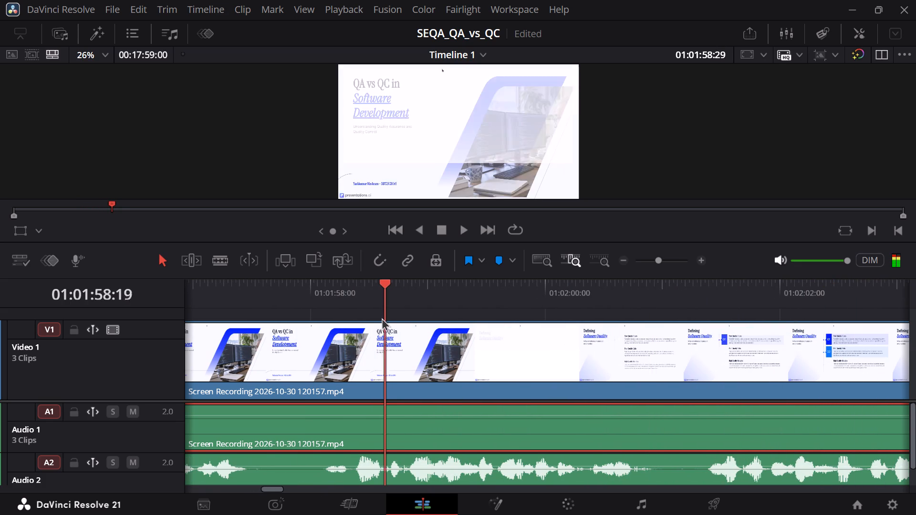
pyautogui.moveTo(382, 318); pyautogui.dragTo(379, 315)
# Split the Video 1 screen recording at 01:01:58:16, just before the title slide changes to Defining Software Quality.
pyautogui.click(431, 436)
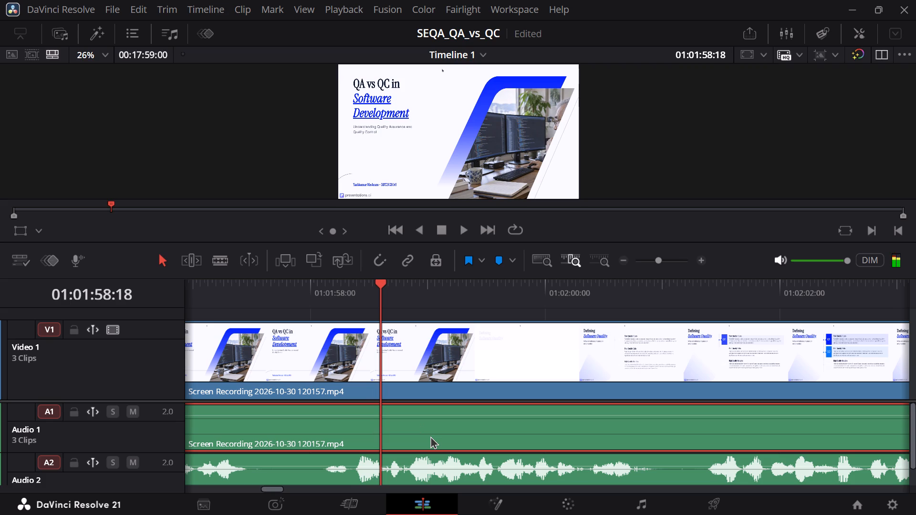
pyautogui.tripleClick(425, 432)
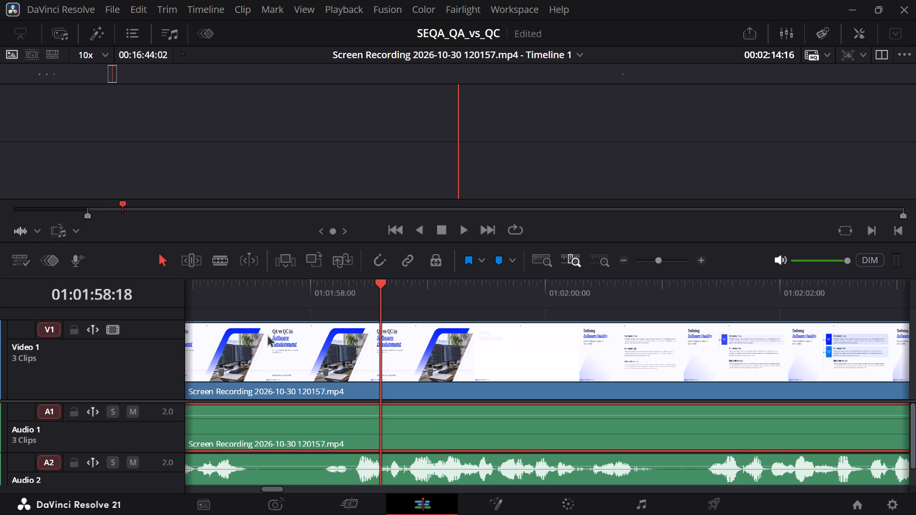
pyautogui.moveTo(382, 281); pyautogui.dragTo(333, 284)
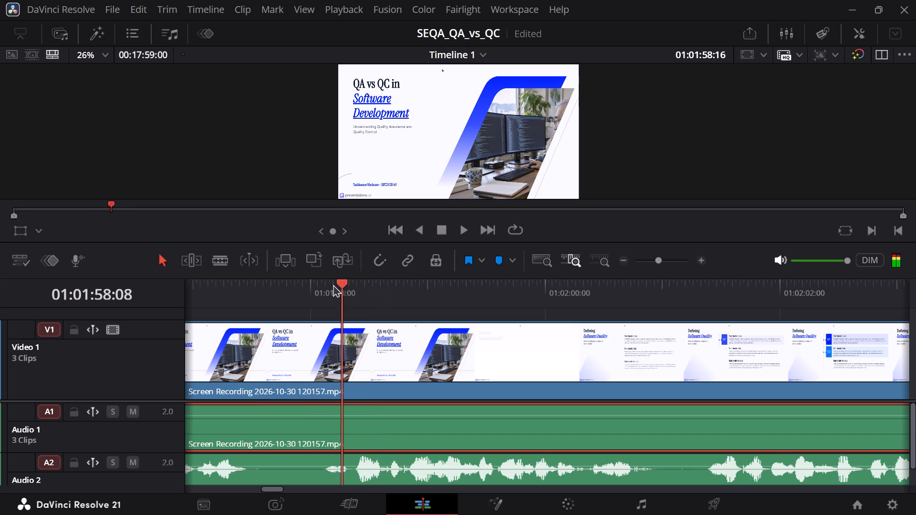
pyautogui.moveTo(333, 284); pyautogui.dragTo(452, 294)
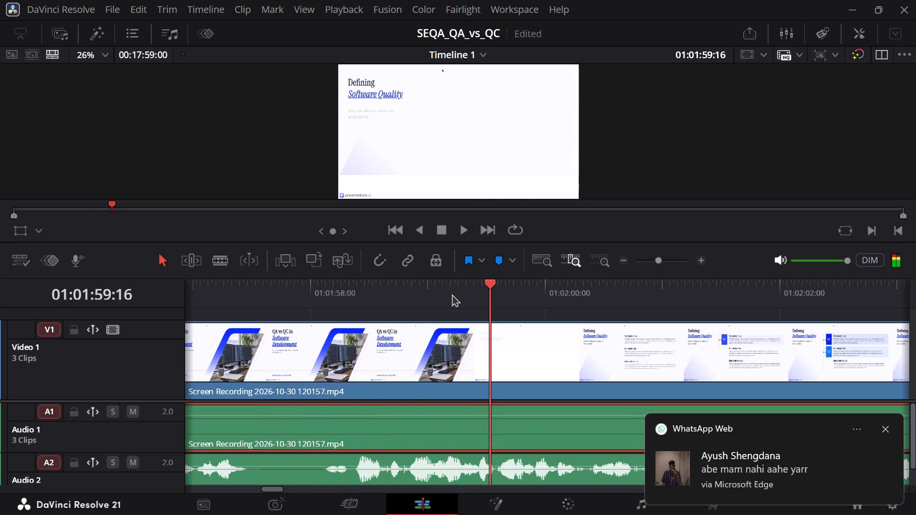
pyautogui.moveTo(452, 294); pyautogui.dragTo(379, 299)
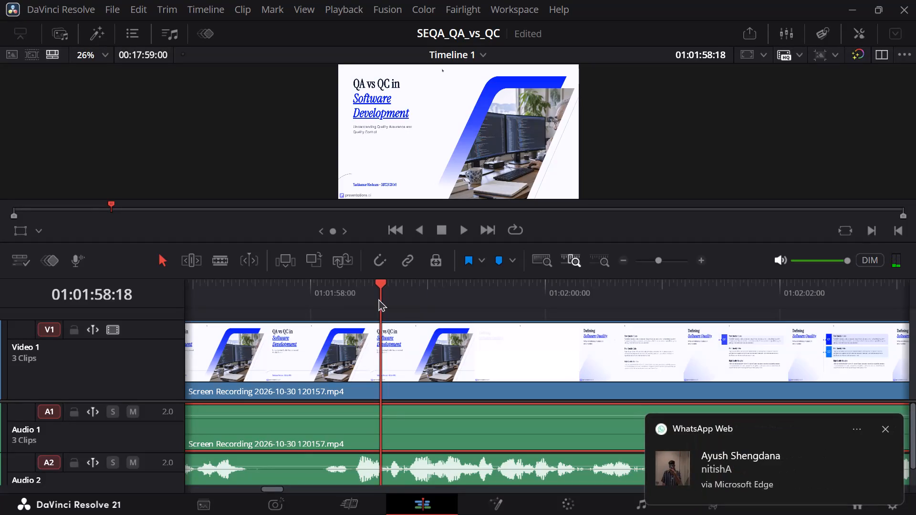
pyautogui.moveTo(381, 287); pyautogui.dragTo(375, 286)
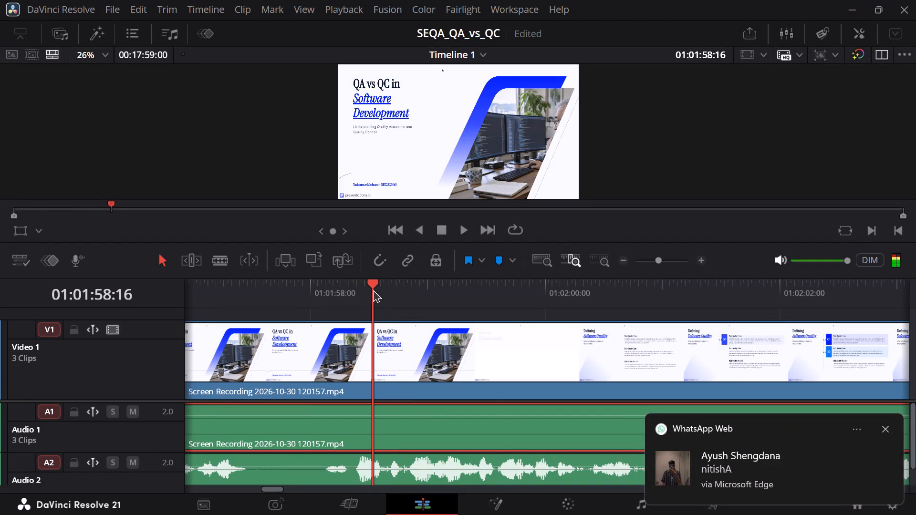
pyautogui.click(212, 260)
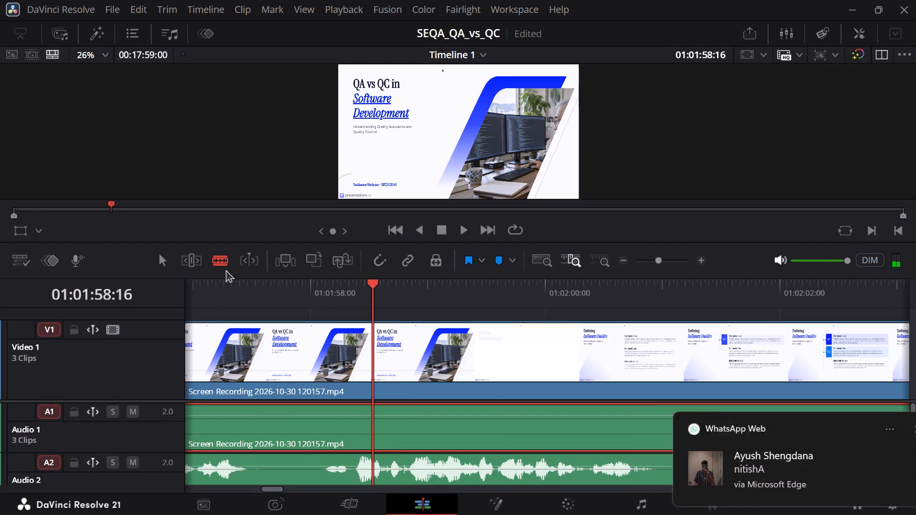
pyautogui.click(375, 326)
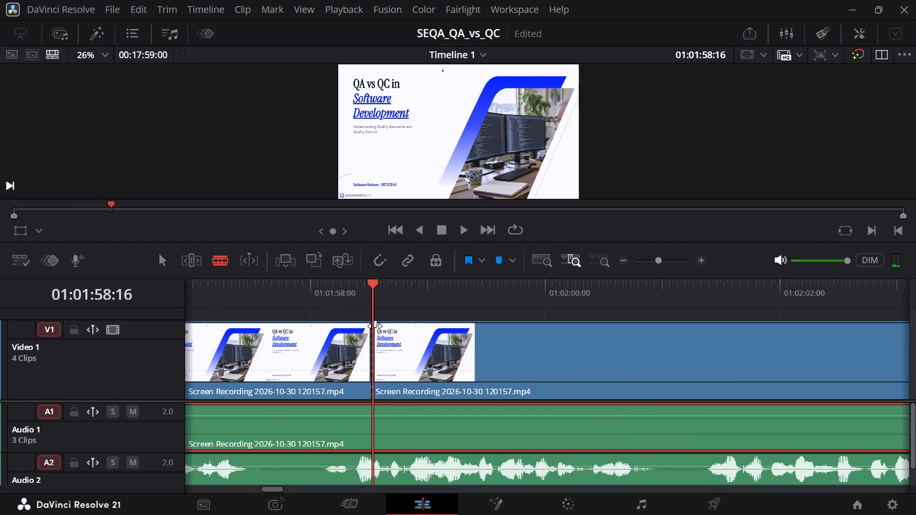
# Review the title-slide narration from the start of the timeline to about 01:00:31:11, sampling passages along the way.
pyautogui.moveTo(370, 285); pyautogui.dragTo(364, 290)
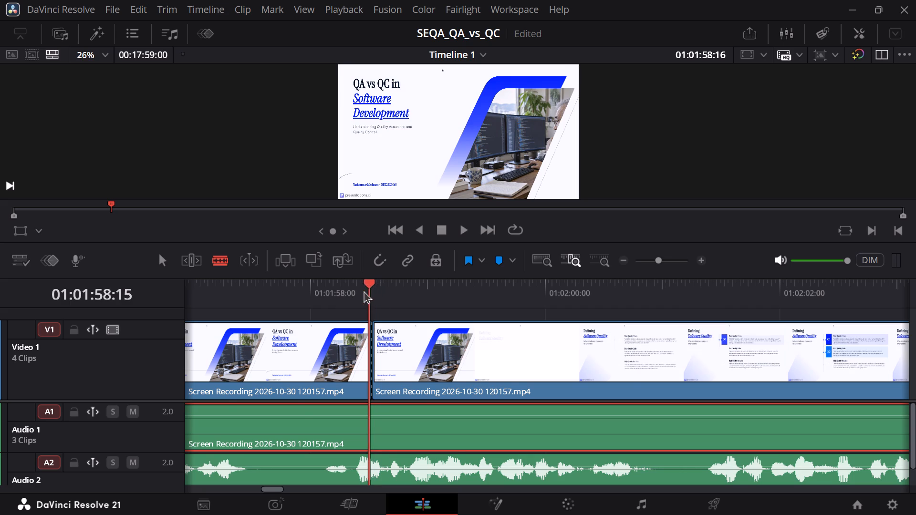
pyautogui.moveTo(364, 290); pyautogui.dragTo(125, 280)
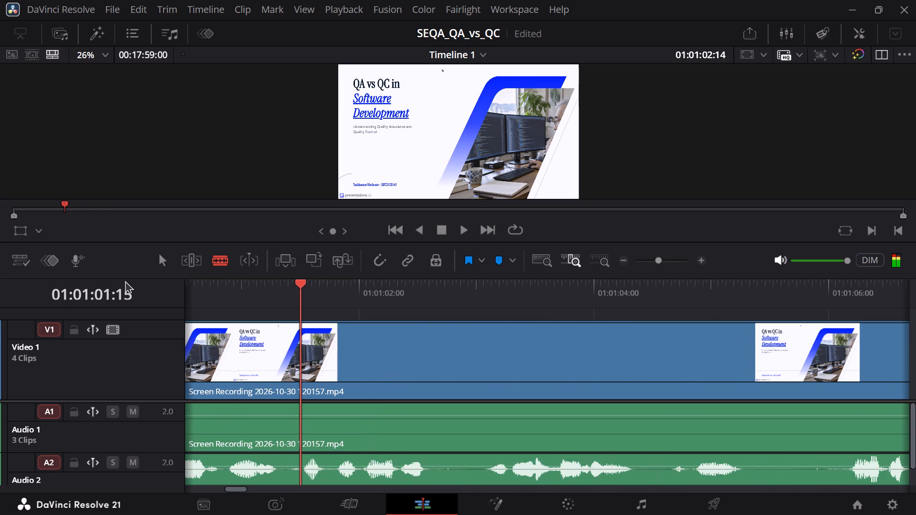
pyautogui.moveTo(125, 280); pyautogui.dragTo(127, 279)
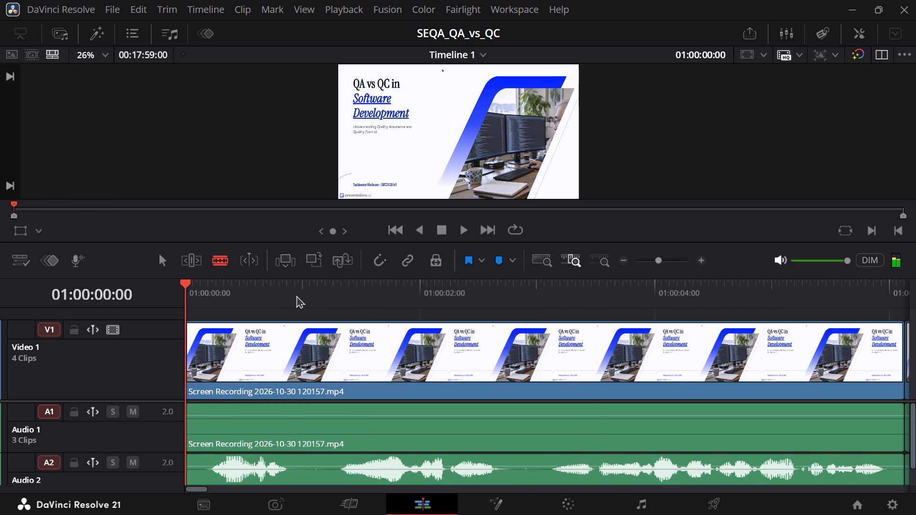
pyautogui.press('space')
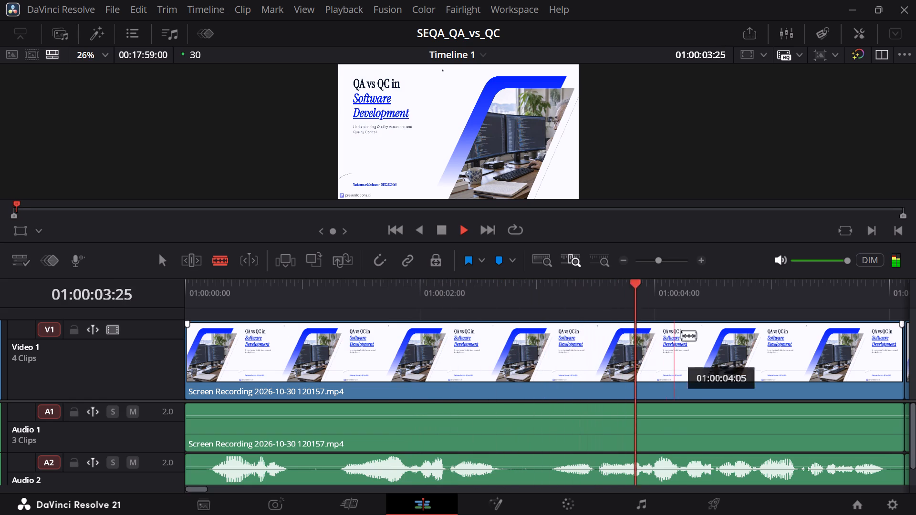
pyautogui.moveTo(795, 288); pyautogui.dragTo(907, 301)
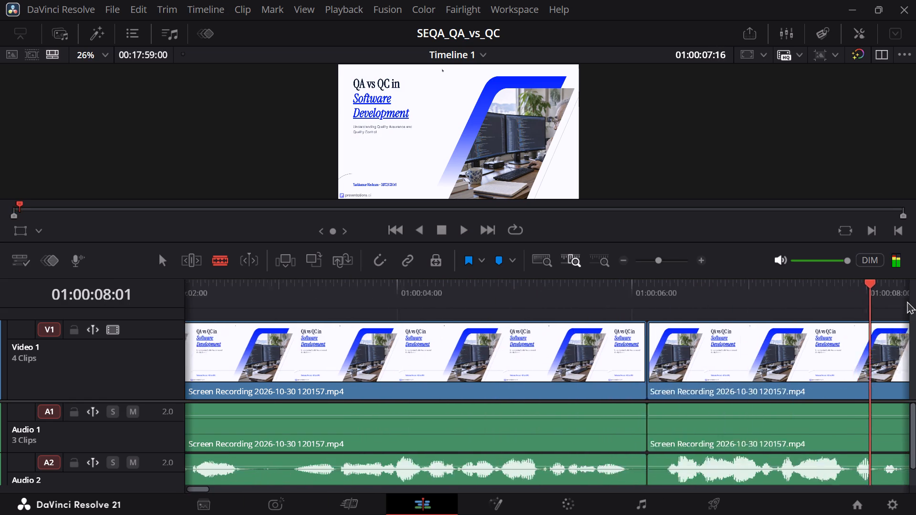
pyautogui.moveTo(907, 301); pyautogui.dragTo(811, 297)
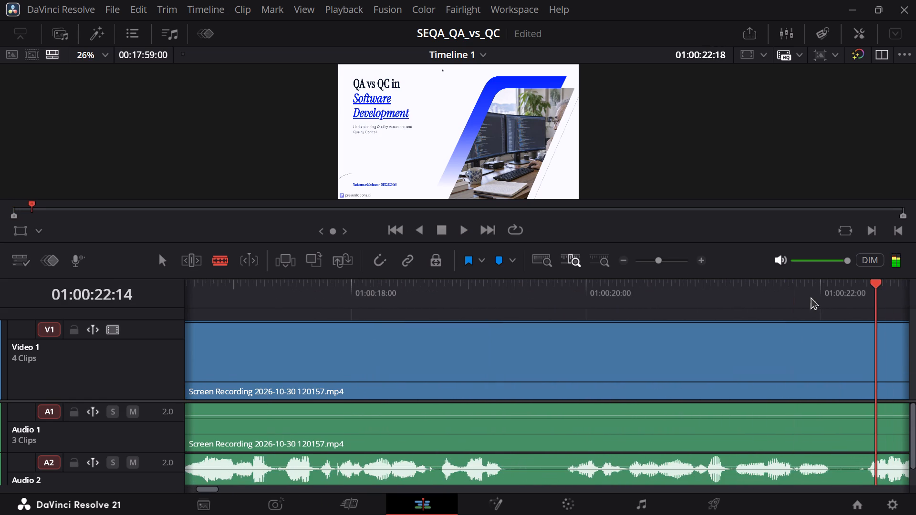
pyautogui.moveTo(811, 297); pyautogui.dragTo(877, 295)
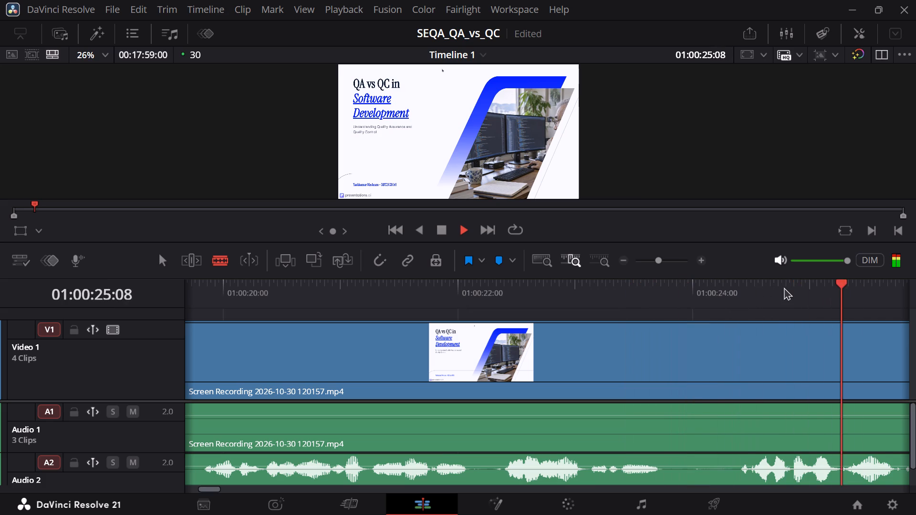
pyautogui.hotkey('ctrl', 'Right')
pyautogui.hotkey('ctrl', 'Right')
pyautogui.hotkey('ctrl', 'Right')
pyautogui.hotkey('ctrl', 'Right')
pyautogui.hotkey('ctrl', 'Right')
pyautogui.hotkey('ctrl', 'Right')
pyautogui.hotkey('ctrl', 'Right')
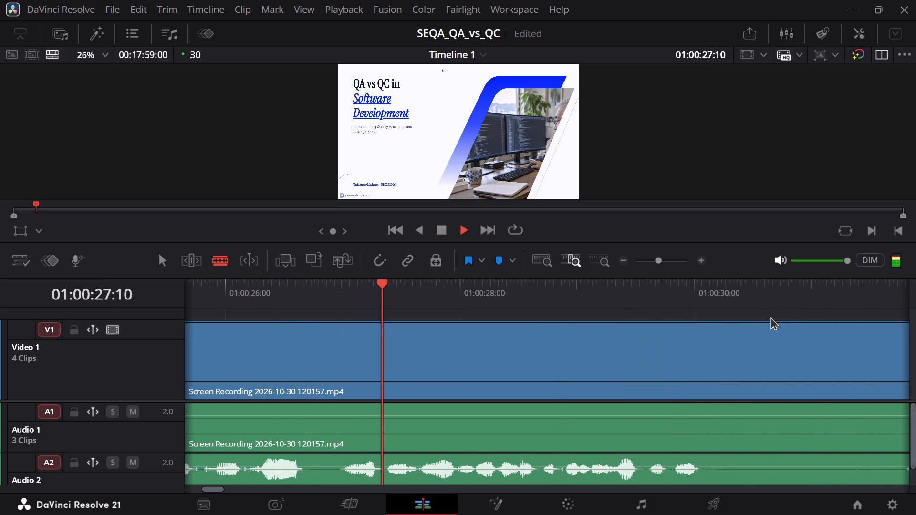
pyautogui.hotkey('ctrl', 'Right')
pyautogui.hotkey('ctrl', 'Right')
pyautogui.hotkey('ctrl', 'Right')
pyautogui.hotkey('alt', 'Right')
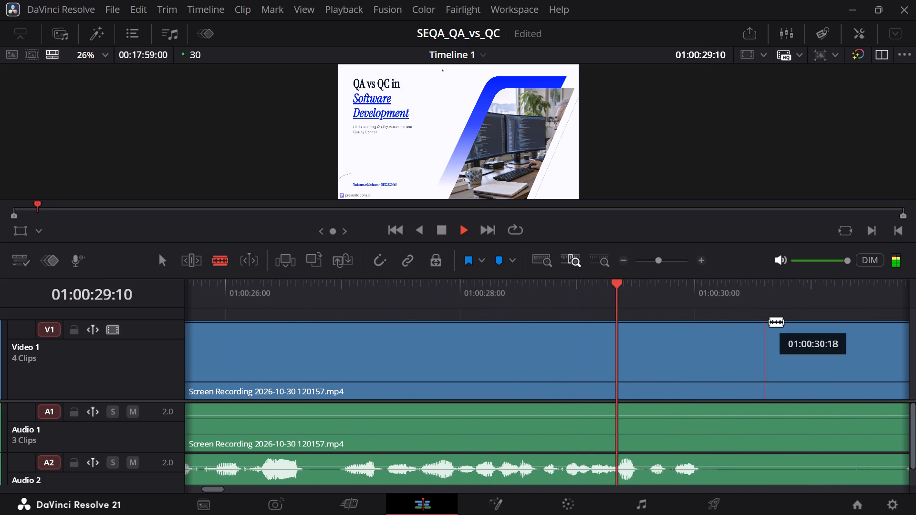
pyautogui.hotkey('alt', 'Right')
pyautogui.hotkey('ctrl', 'Right')
pyautogui.hotkey('ctrl', 'Right')
pyautogui.hotkey('ctrl', 'Right')
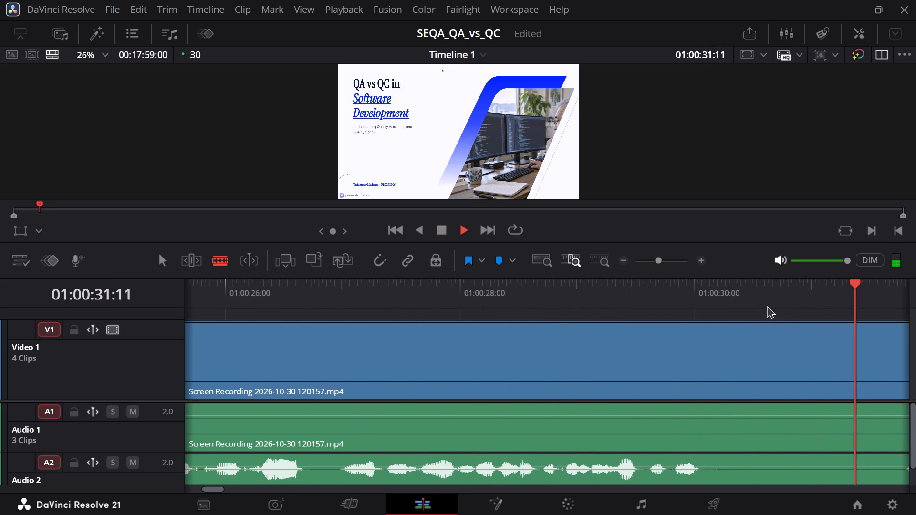
# Sample the narration from about 01:00:31 onward and listen across the join near 01:01:14:28, stopping at 01:01:16:26.
pyautogui.moveTo(667, 281); pyautogui.dragTo(915, 307)
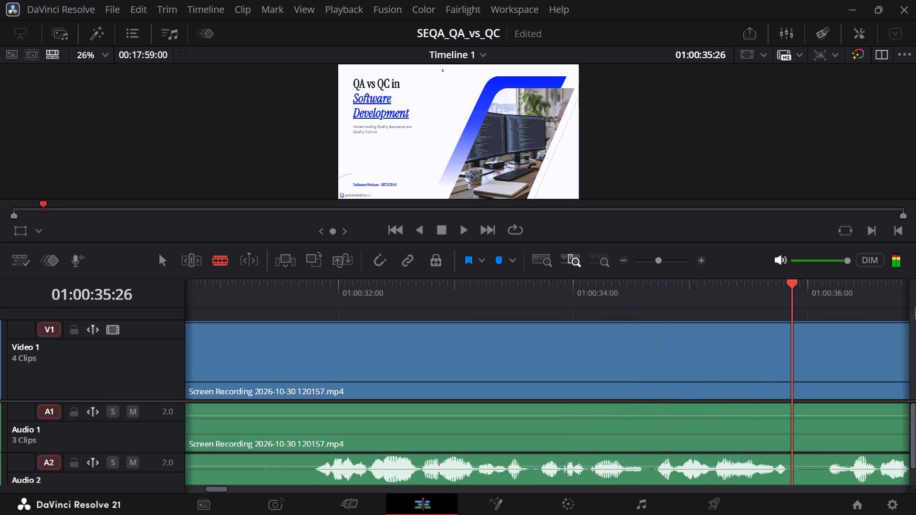
pyautogui.moveTo(915, 307); pyautogui.dragTo(833, 274)
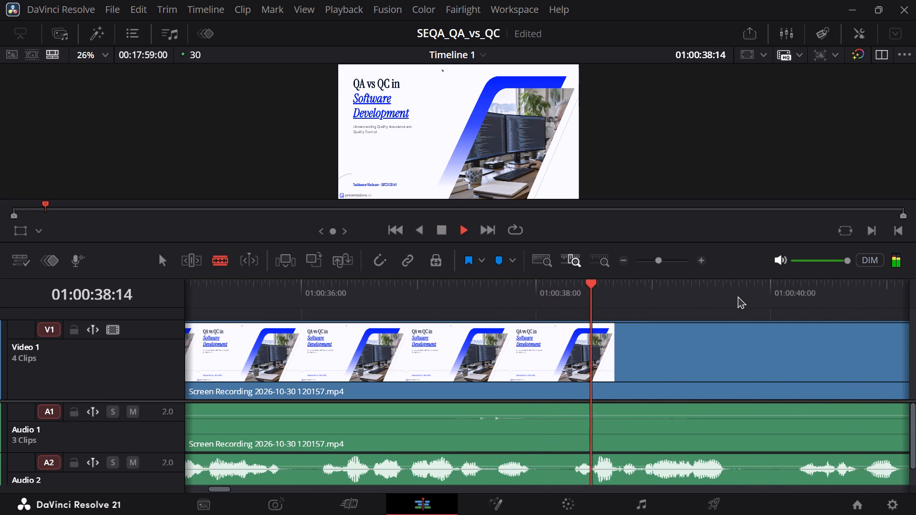
pyautogui.moveTo(751, 286); pyautogui.dragTo(915, 294)
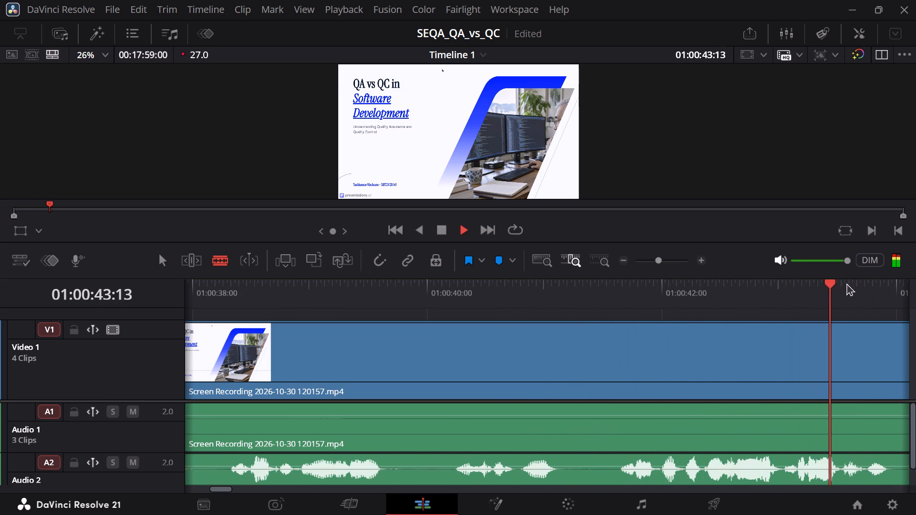
pyautogui.click(858, 283)
pyautogui.moveTo(884, 282); pyautogui.dragTo(915, 282)
pyautogui.click(895, 286)
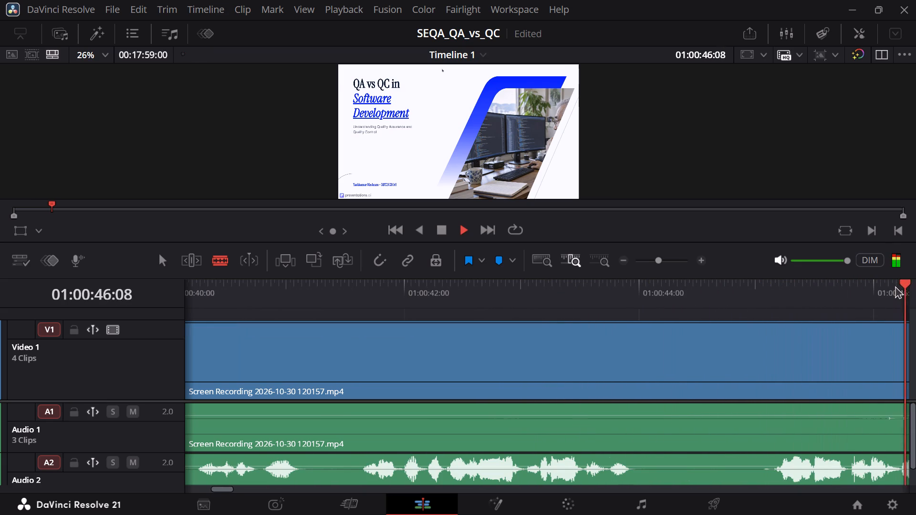
pyautogui.moveTo(701, 288); pyautogui.dragTo(915, 323)
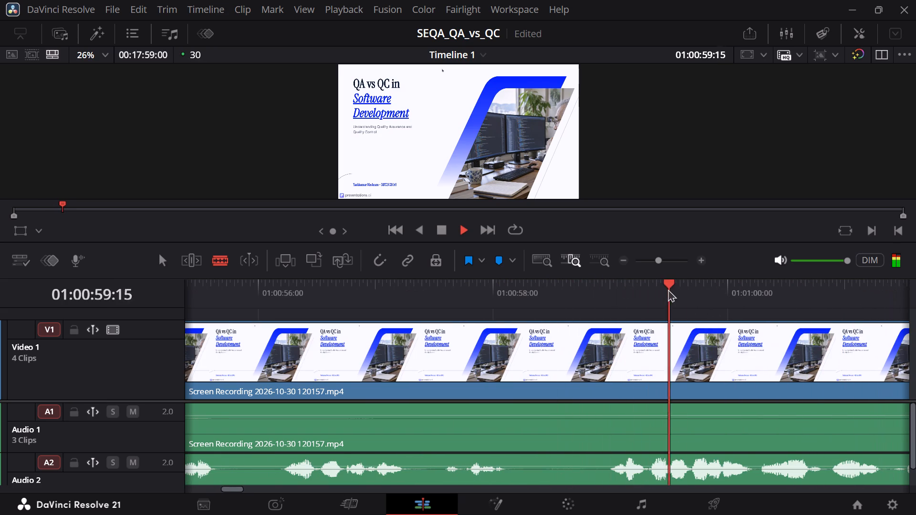
pyautogui.moveTo(677, 288); pyautogui.dragTo(915, 337)
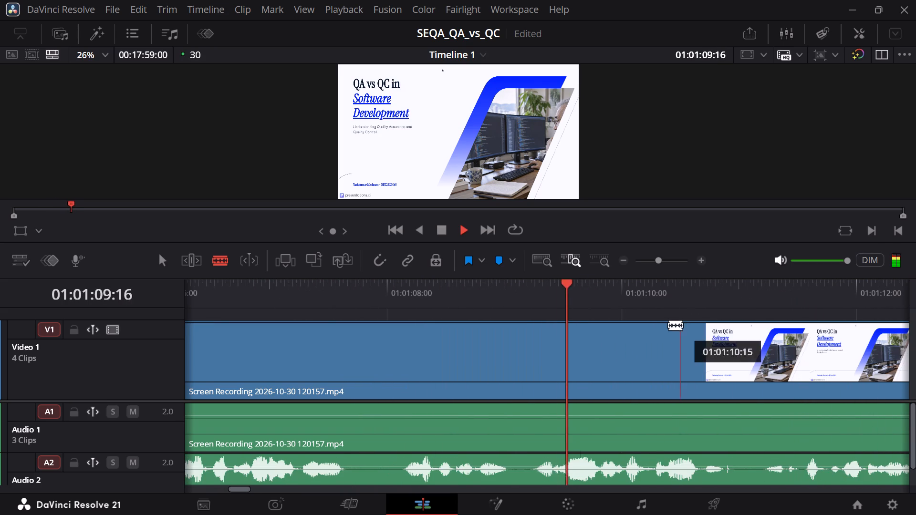
pyautogui.moveTo(672, 288); pyautogui.dragTo(848, 288)
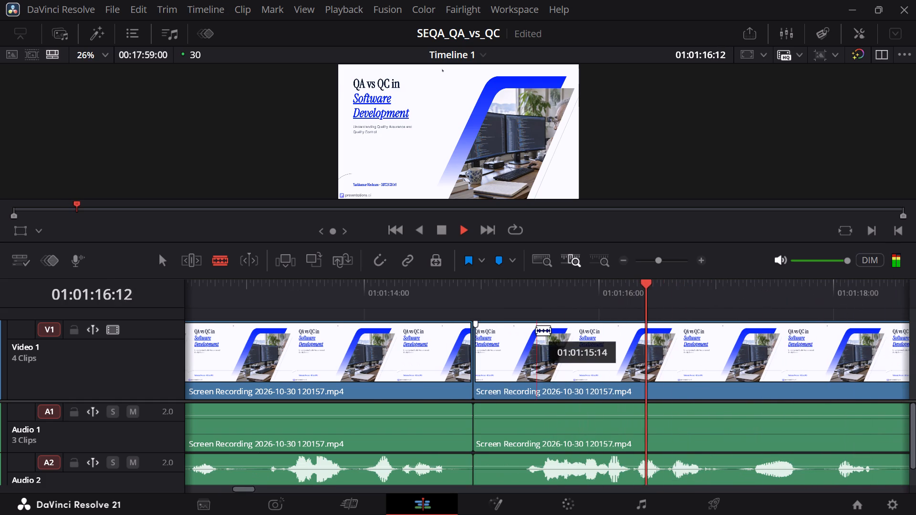
pyautogui.press('space')
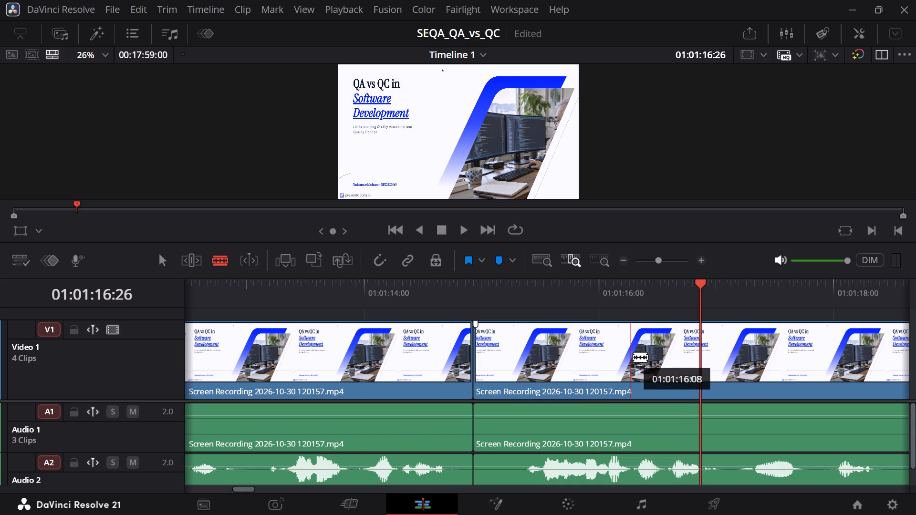
# Replay the join near 01:01:14:28, from 01:01:14:19 to 01:01:17:02.
pyautogui.click(437, 296)
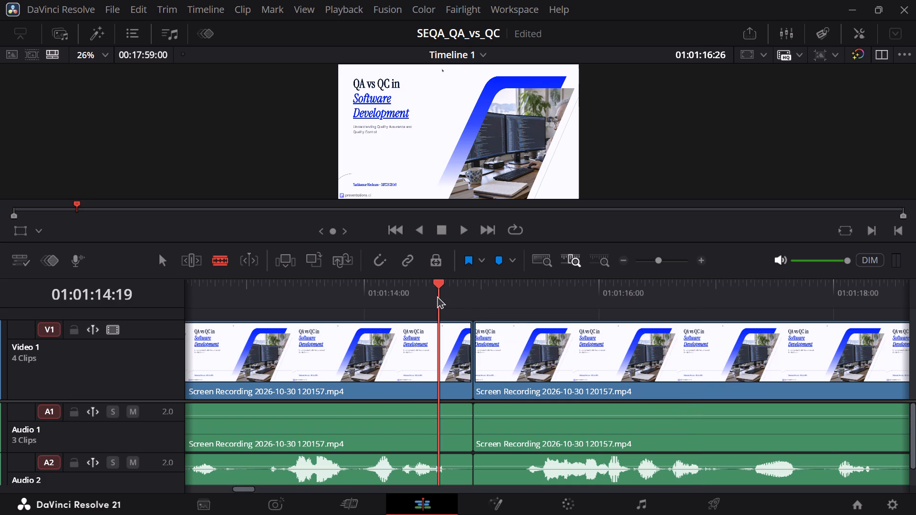
pyautogui.press('space')
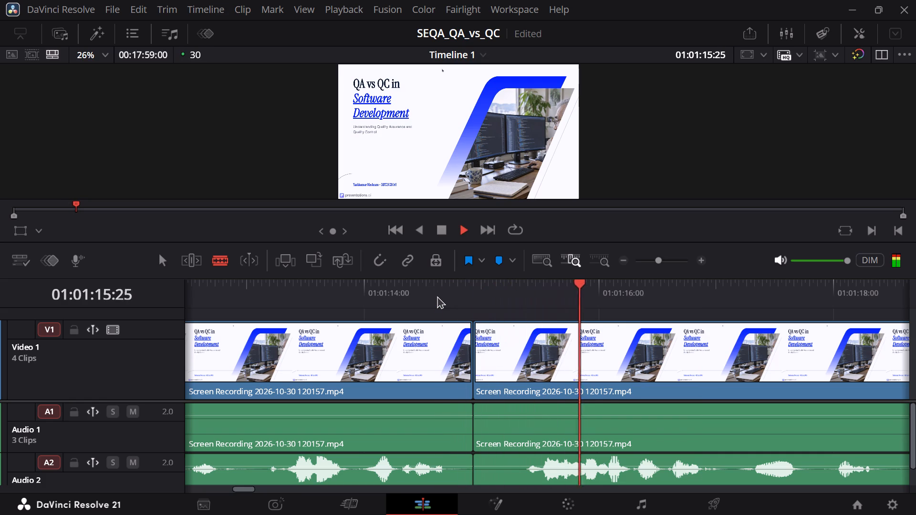
pyautogui.press('space')
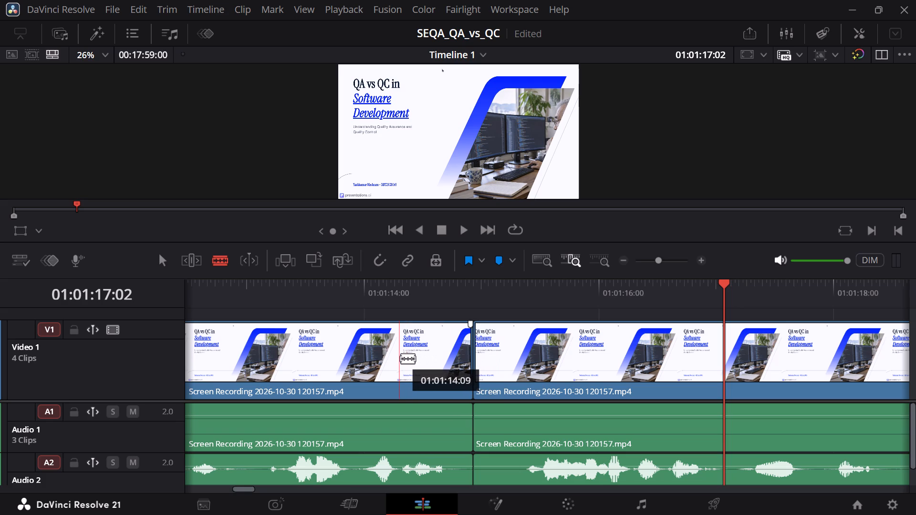
# Split the Video 1 clip at 01:01:14:04 and ripple delete the short piece between that cut and the following join.
pyautogui.click(380, 357)
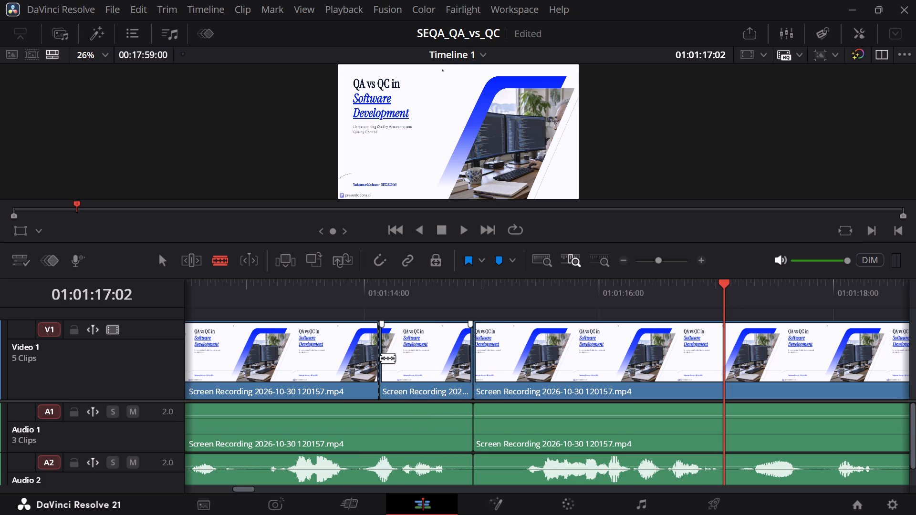
pyautogui.click(177, 267)
pyautogui.click(168, 265)
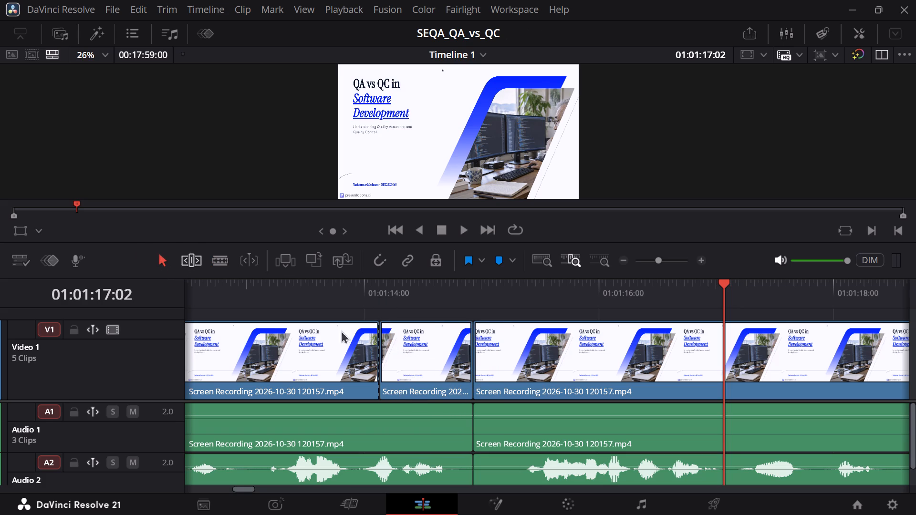
pyautogui.click(445, 370)
pyautogui.press('Delete')
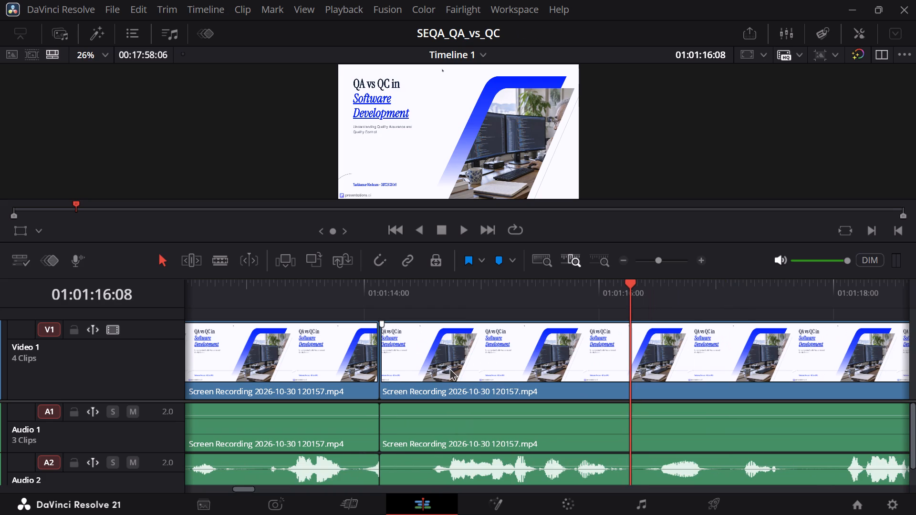
# Ripple delete the title-slide clip after 01:01:14:04 so the Defining Software Quality section follows directly.
pyautogui.click(449, 368)
pyautogui.press('Delete')
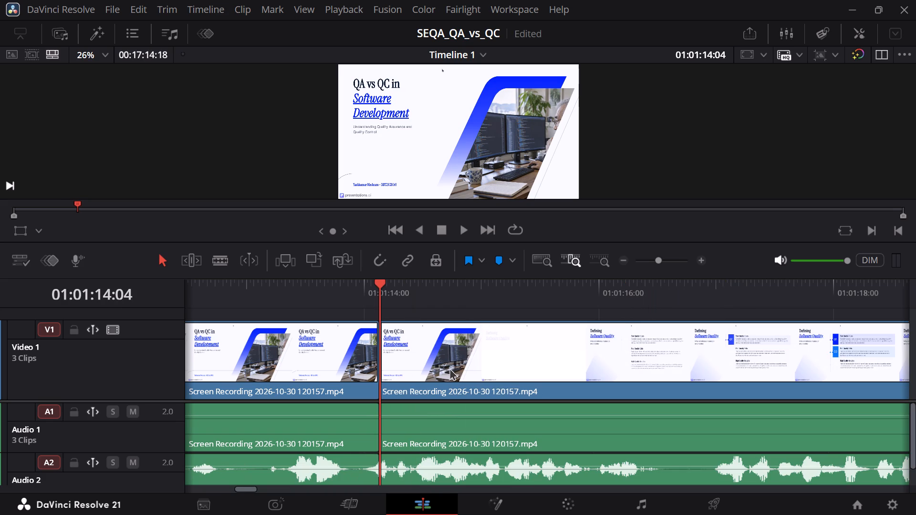
# Replay the join at 01:01:14:04 from 01:01:13:12 and undo the last two ripple deletes on Video 1.
pyautogui.click(293, 294)
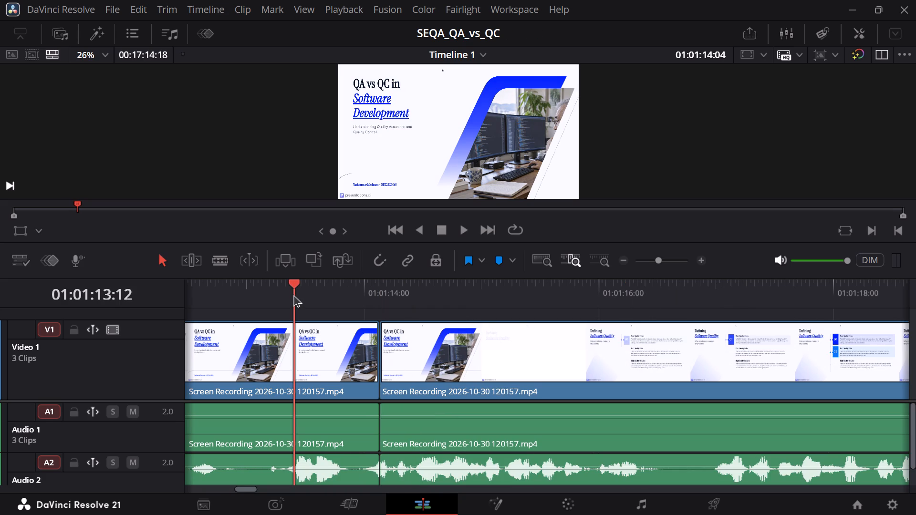
pyautogui.press('space')
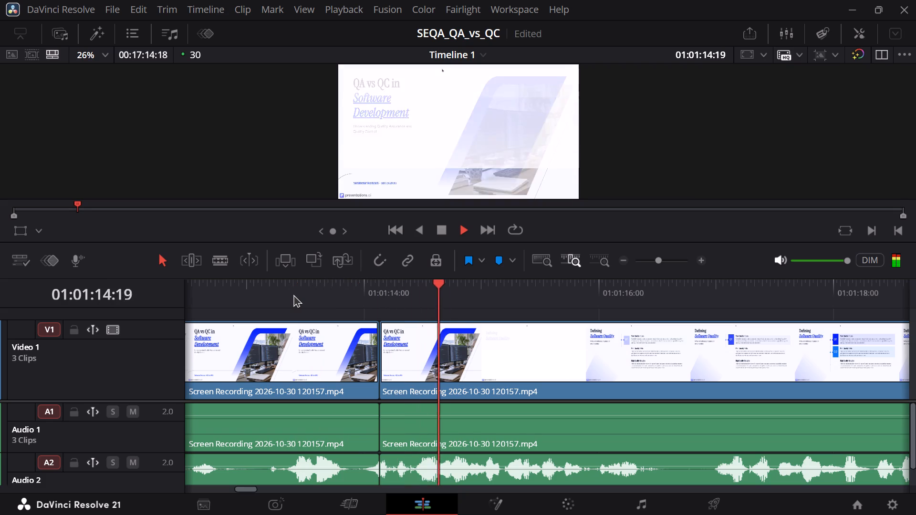
pyautogui.hotkey('ctrl', 'z')
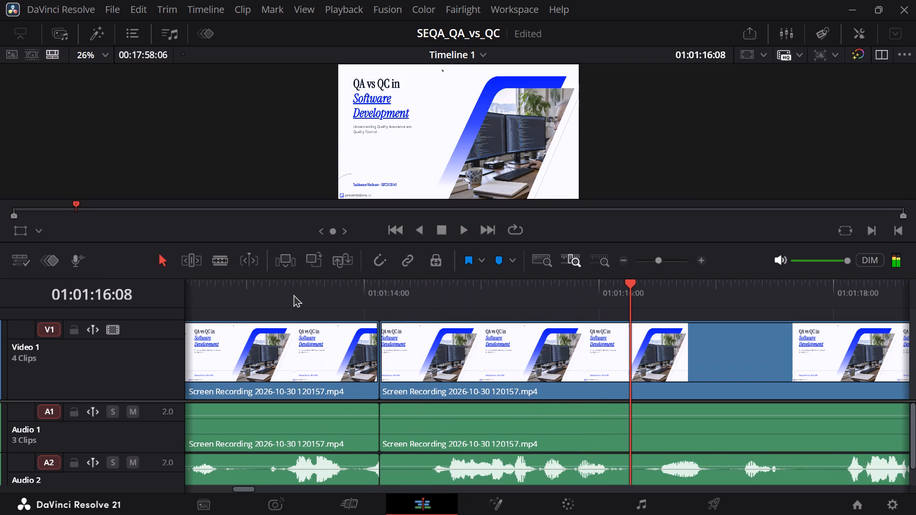
pyautogui.hotkey('ctrl', 'z')
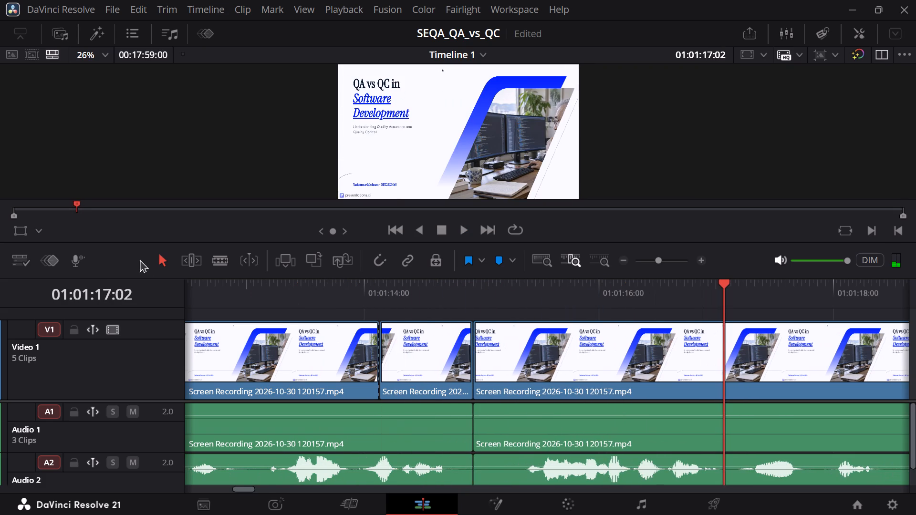
# Listen to the narration across the Video 1 cut at 01:01:14:04, stopping at 01:01:14:25.
pyautogui.click(282, 288)
pyautogui.press('space')
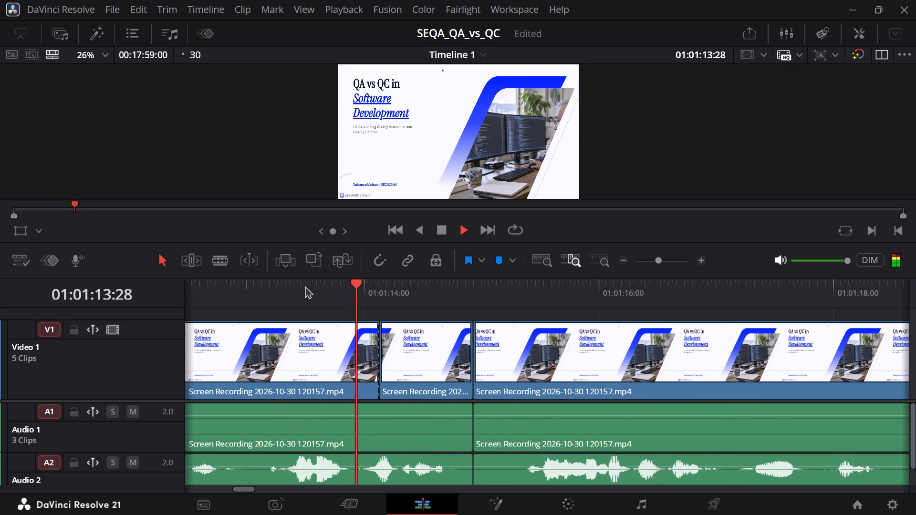
pyautogui.press('space')
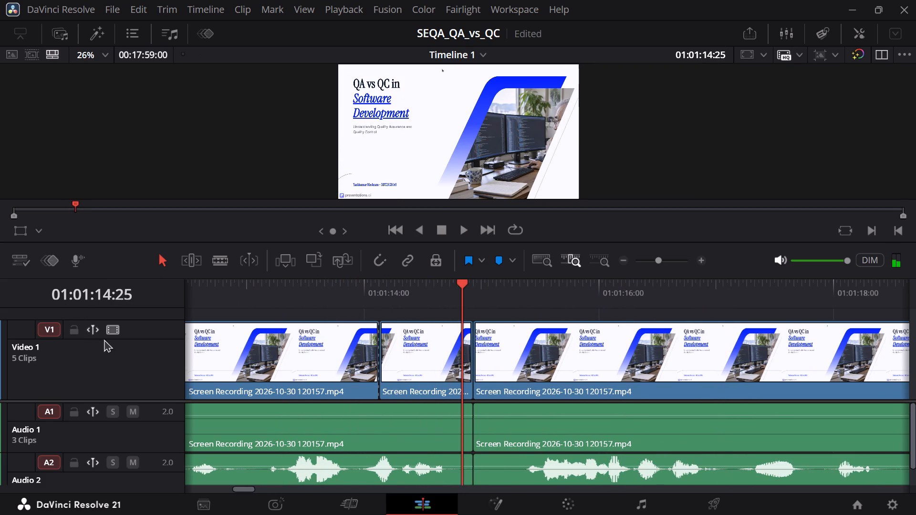
# Turn off the V1 destination control for the Video 1 track.
pyautogui.click(56, 355)
pyautogui.moveTo(13, 374); pyautogui.dragTo(18, 366)
pyautogui.click(52, 330)
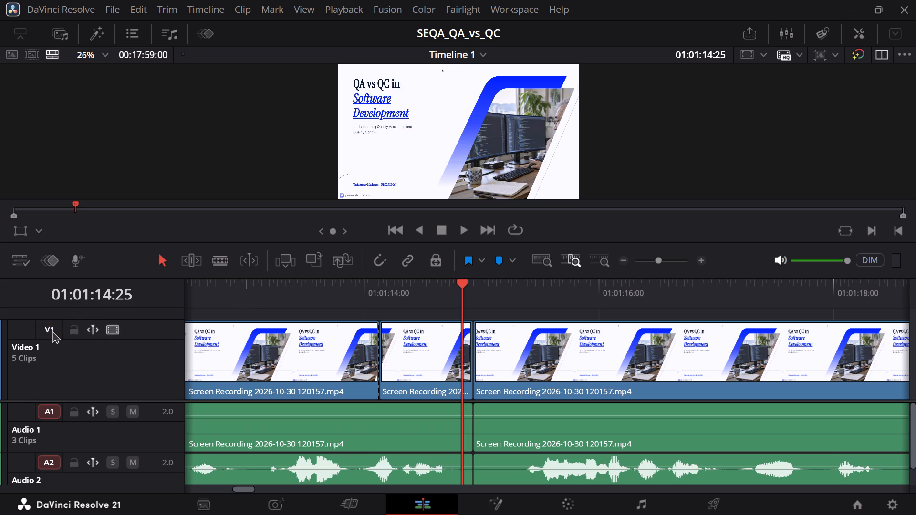
pyautogui.click(52, 330)
pyautogui.click(52, 330)
pyautogui.click(52, 330)
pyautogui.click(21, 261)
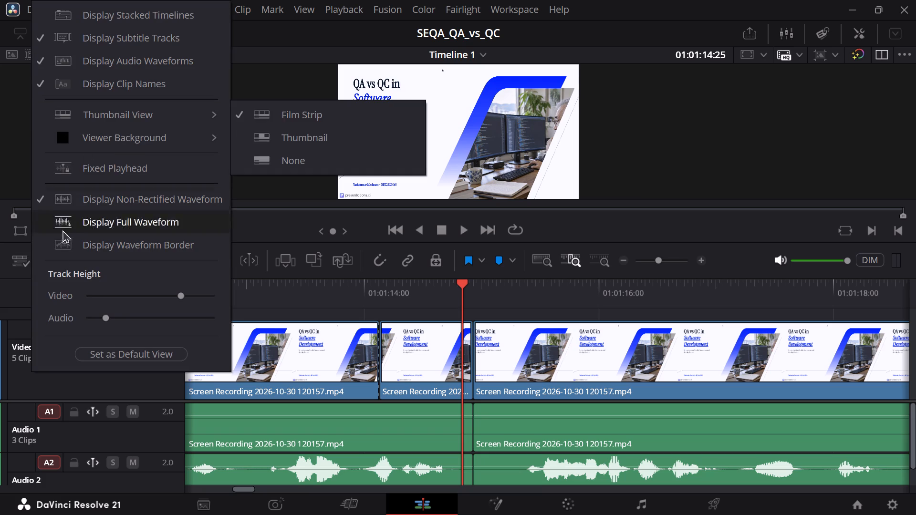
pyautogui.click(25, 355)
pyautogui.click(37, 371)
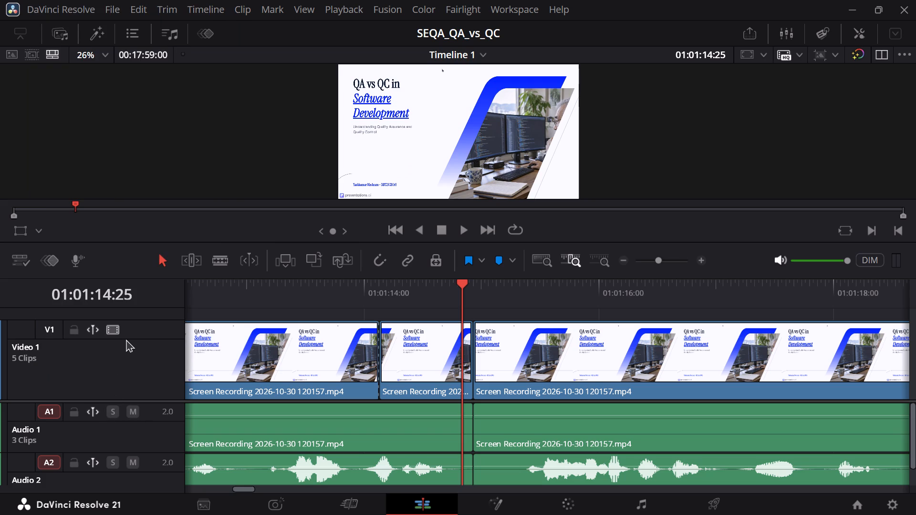
# Turn off the Auto Track Selector for Video 1, keeping the video track and linked selection settings as they were.
pyautogui.click(91, 332)
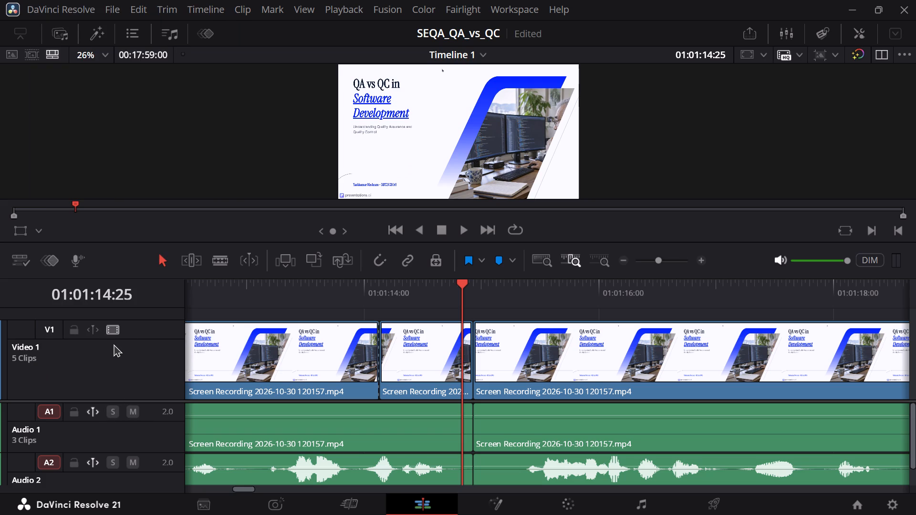
pyautogui.click(114, 333)
pyautogui.click(117, 326)
pyautogui.click(413, 262)
pyautogui.click(413, 262)
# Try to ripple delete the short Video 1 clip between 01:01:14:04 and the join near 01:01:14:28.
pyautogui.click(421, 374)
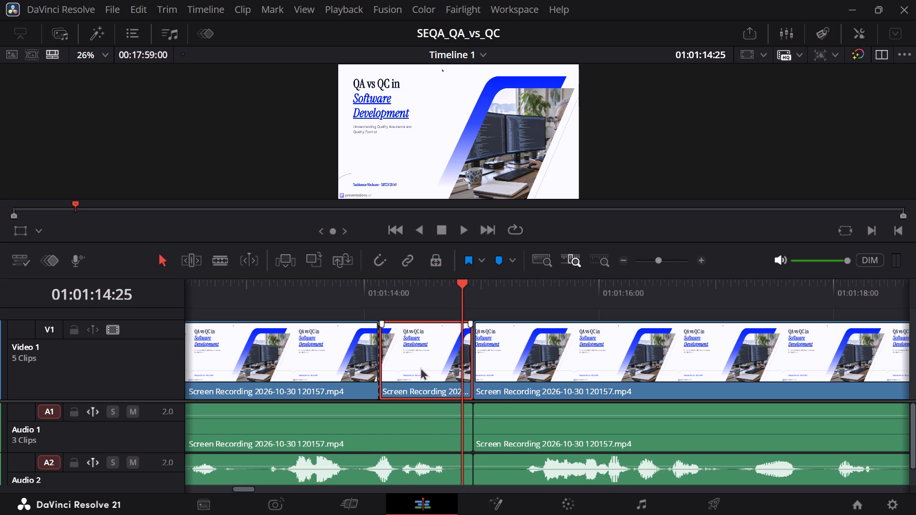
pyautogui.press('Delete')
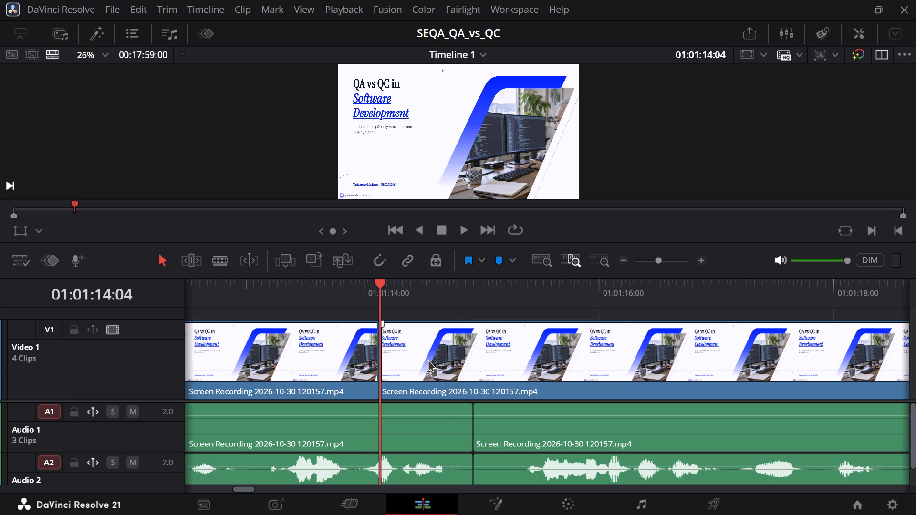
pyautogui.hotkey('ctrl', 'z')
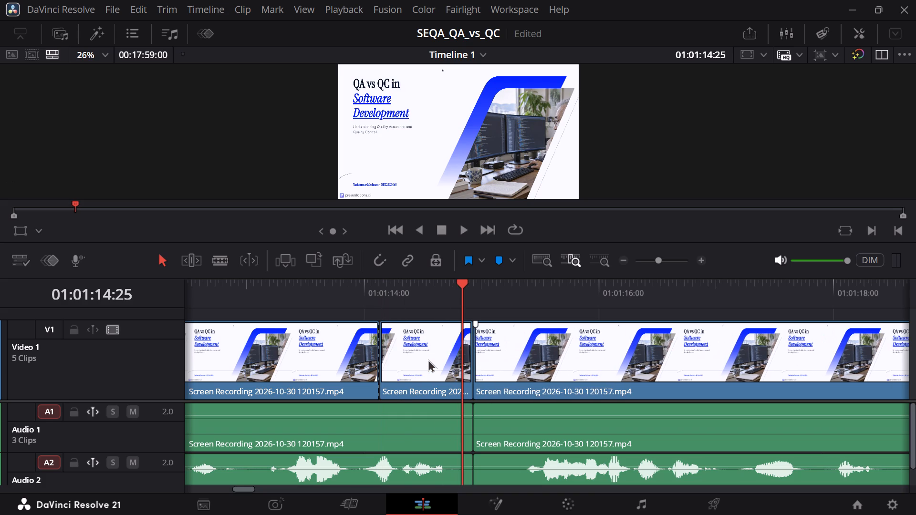
# Ripple delete the title-slide clip on Video 1 that follows the join near 01:01:14:28.
pyautogui.click(601, 384)
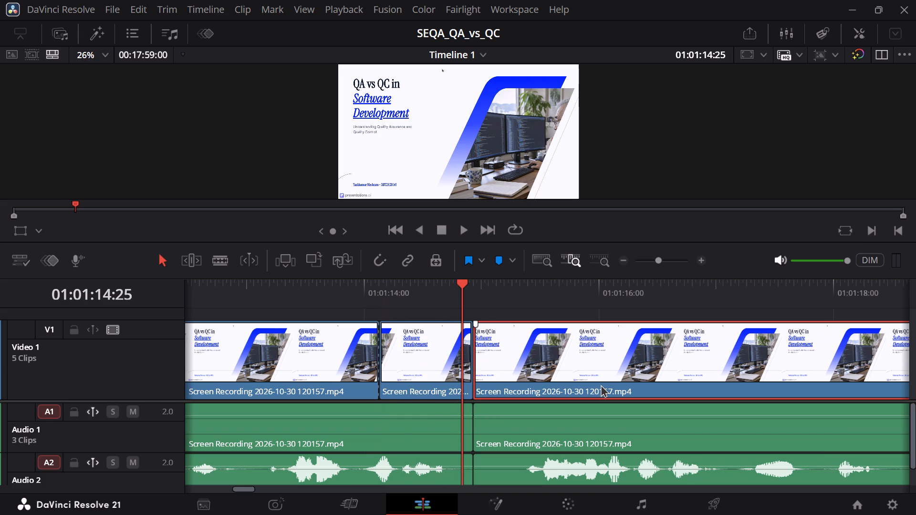
pyautogui.press('Delete')
# Play across the join near 01:01:14:28 and listen through the Defining Software Quality section up to about 01:02:06:11.
pyautogui.click(412, 288)
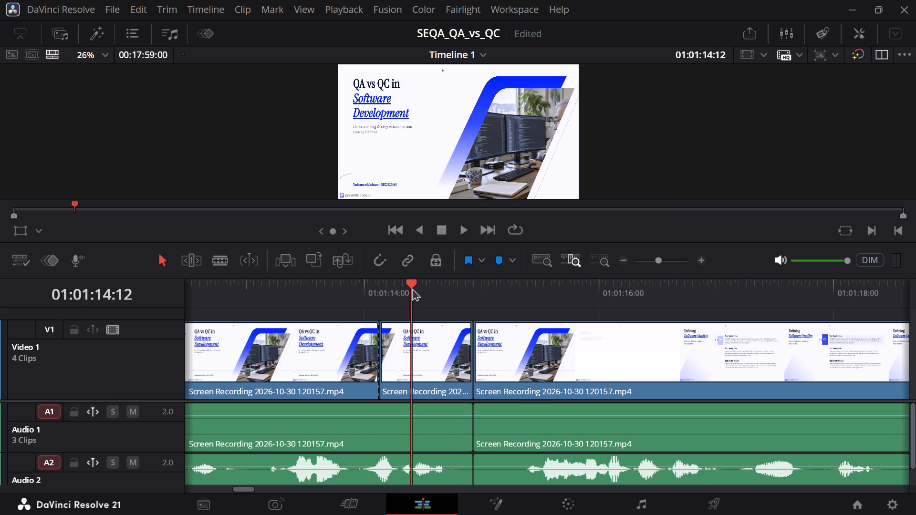
pyautogui.press('space')
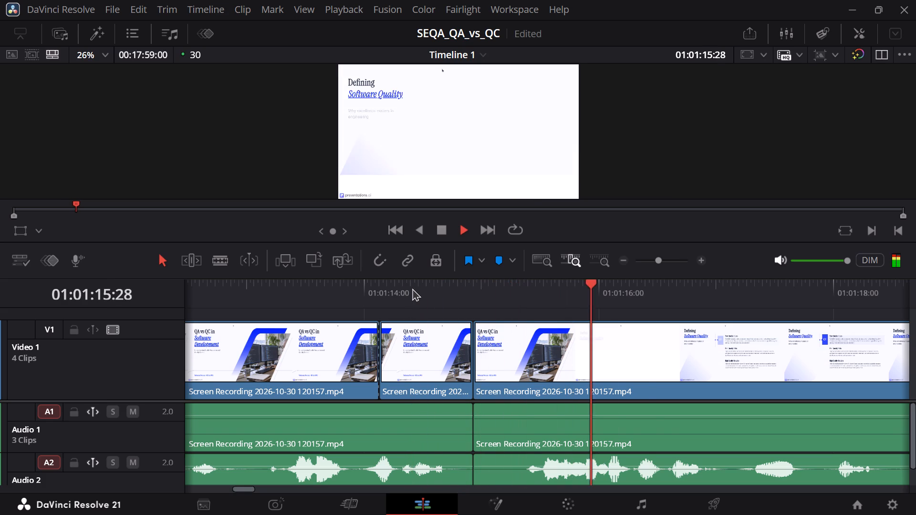
pyautogui.click(358, 284)
pyautogui.press('space')
pyautogui.press('space')
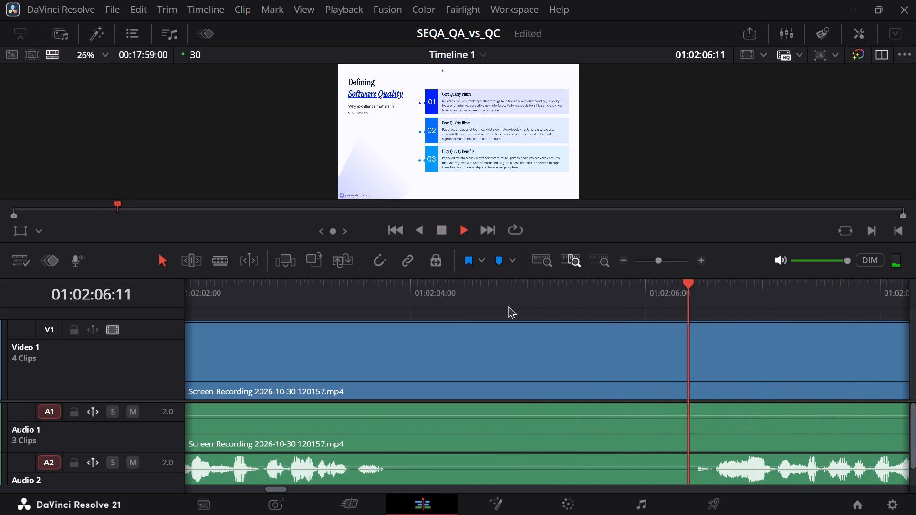
# Split Video 1, Audio 1 and Audio 2 at 01:02:03:27, and Video 1 and Audio 2 again at about 01:02:05:28.
pyautogui.moveTo(744, 296); pyautogui.dragTo(386, 314)
pyautogui.press('space')
pyautogui.moveTo(434, 290); pyautogui.dragTo(397, 292)
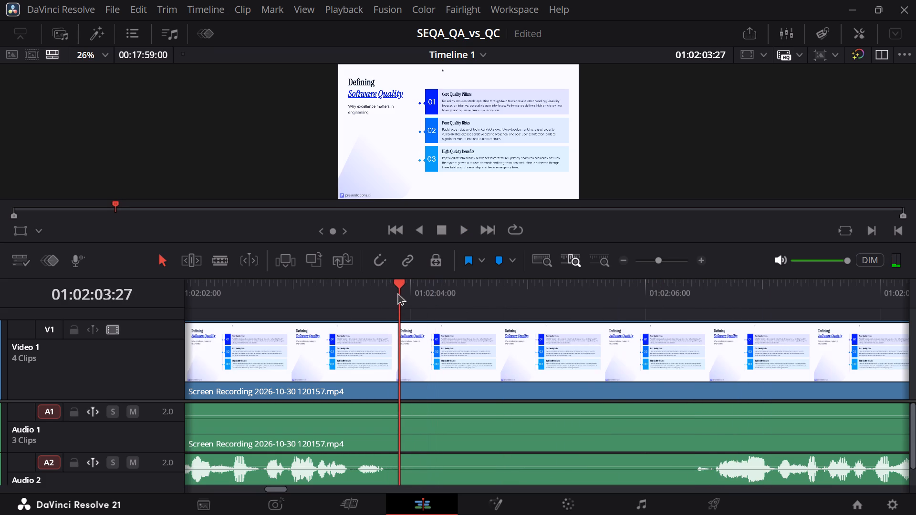
pyautogui.click(229, 257)
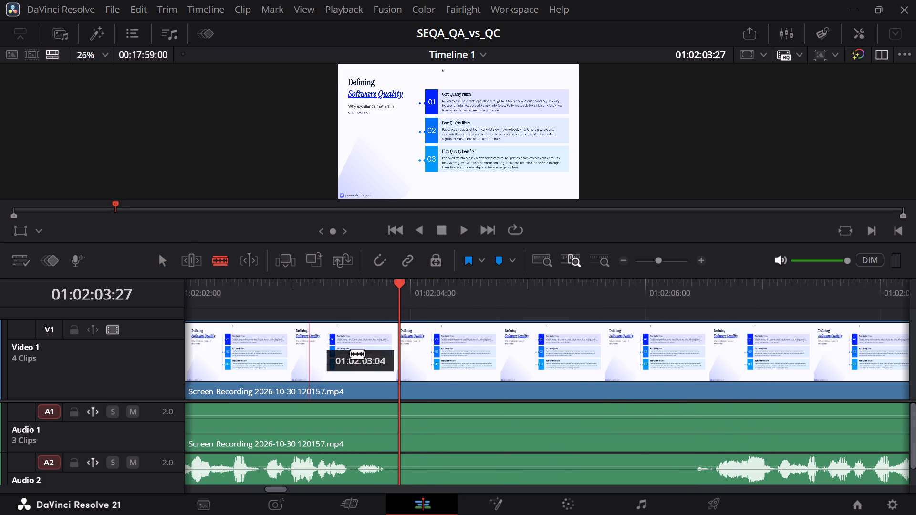
pyautogui.click(401, 354)
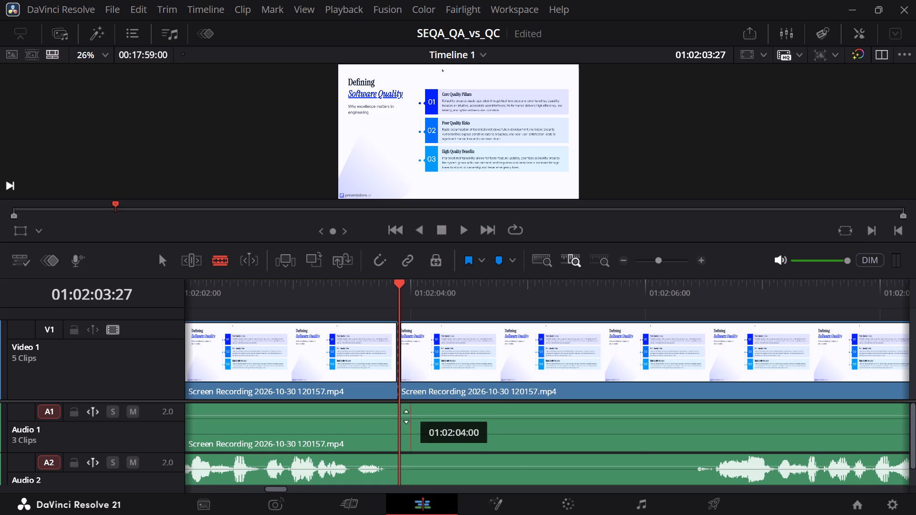
pyautogui.click(401, 421)
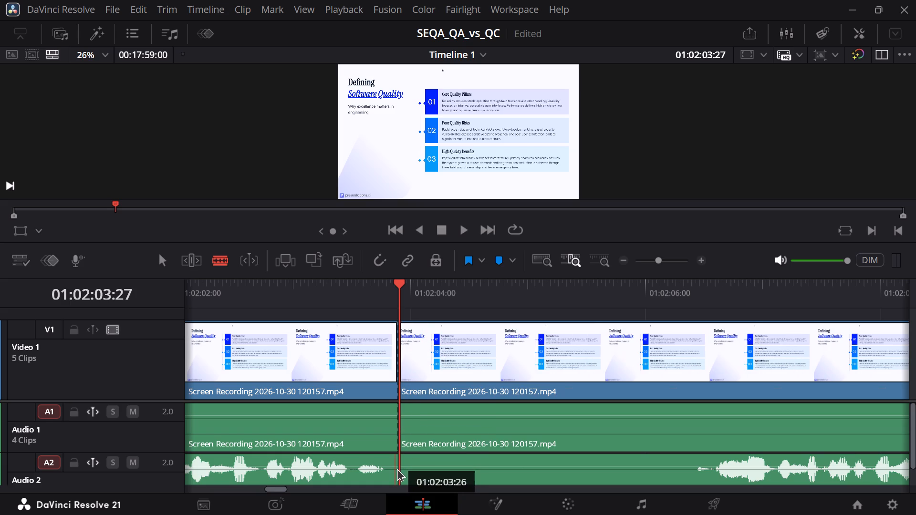
pyautogui.click(400, 468)
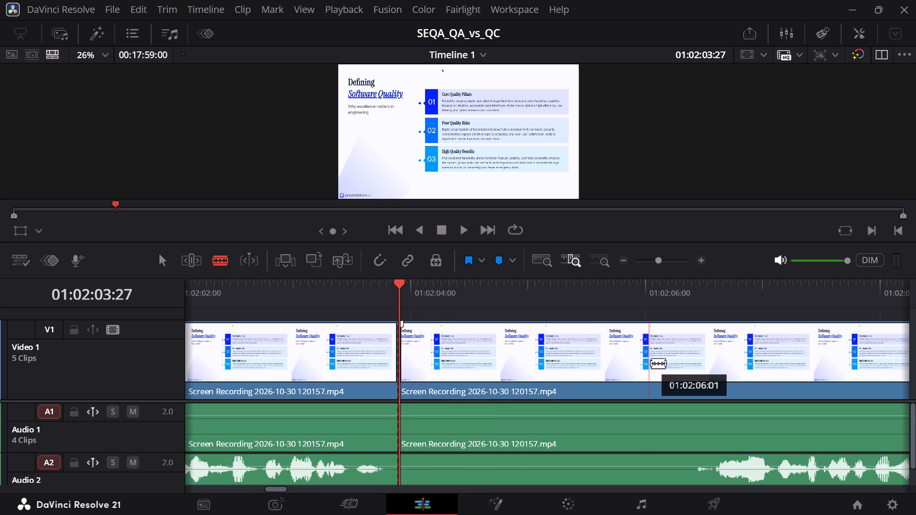
pyautogui.click(634, 362)
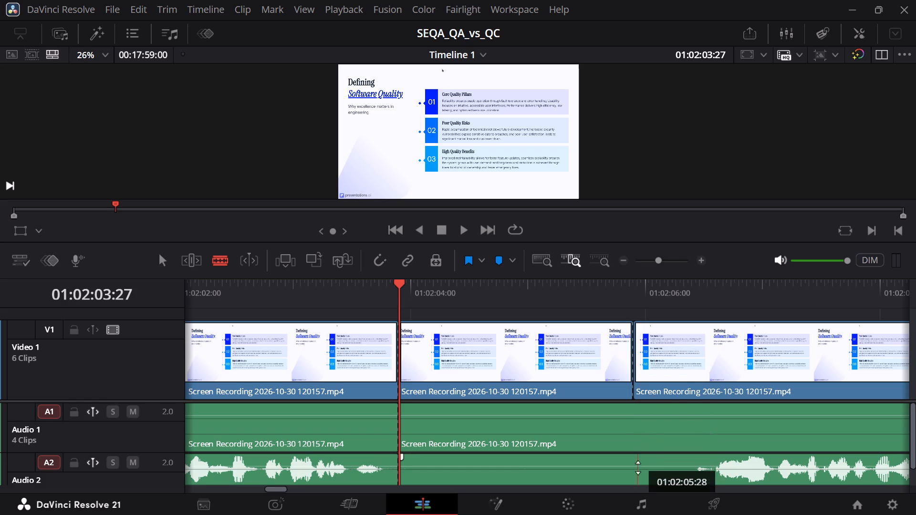
pyautogui.click(638, 470)
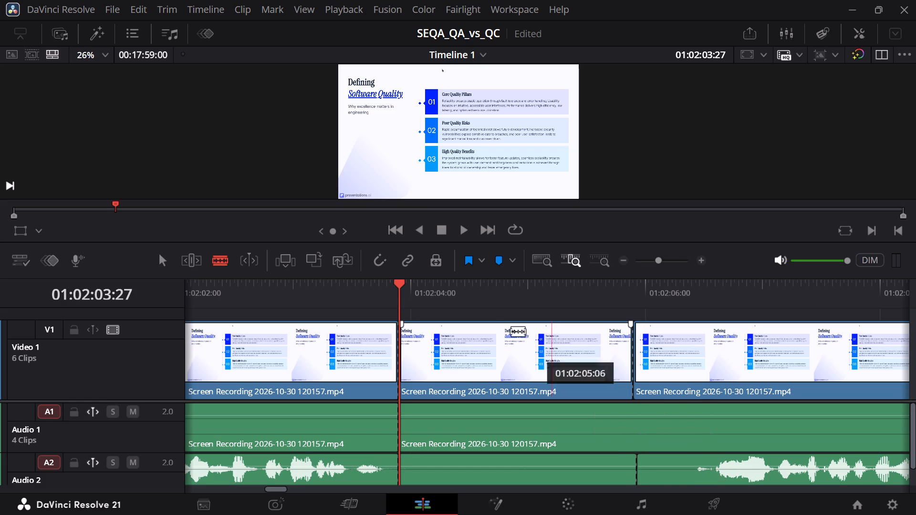
# Ripple delete the silent pieces between 01:02:03:27 and about 01:02:05:28 from Video 1 and Audio 2.
pyautogui.click(169, 268)
pyautogui.doubleClick(478, 355)
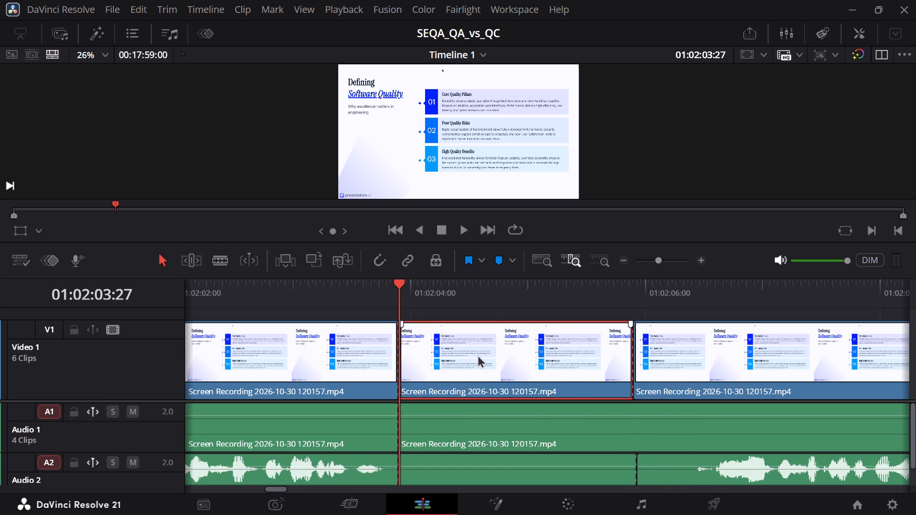
pyautogui.press('Delete')
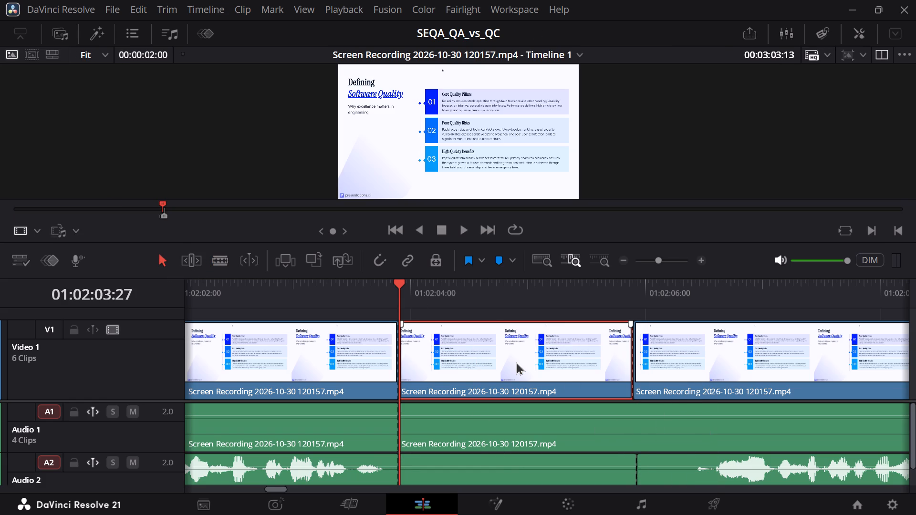
pyautogui.click(516, 362)
pyautogui.press('Delete')
pyautogui.click(508, 475)
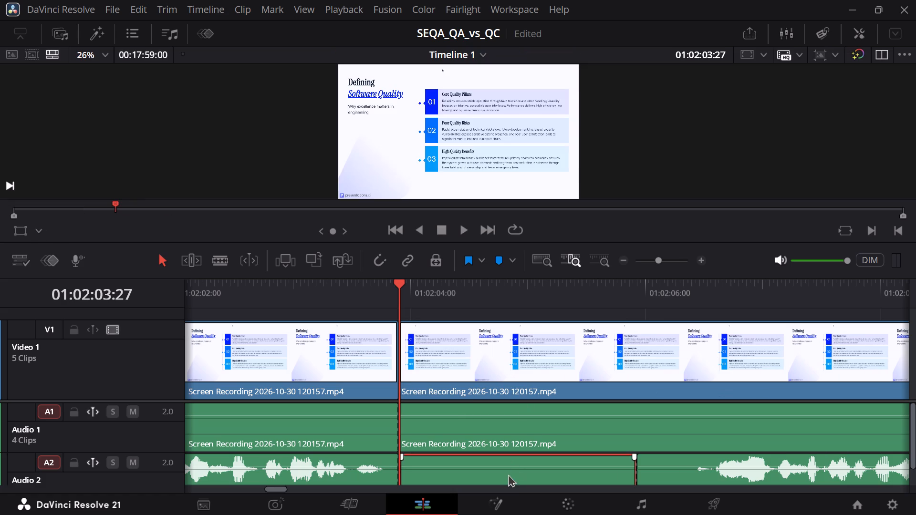
pyautogui.press('Delete')
# Listen from 01:02:03:27 to 01:02:11:11 and replay the narration around the pause near 01:02:07:24, stopping at 01:02:09:16.
pyautogui.press('space')
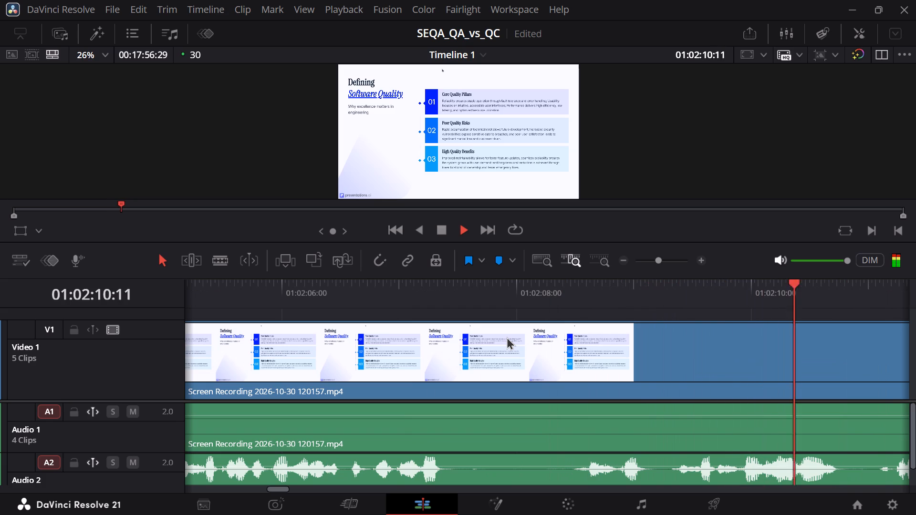
pyautogui.press('space')
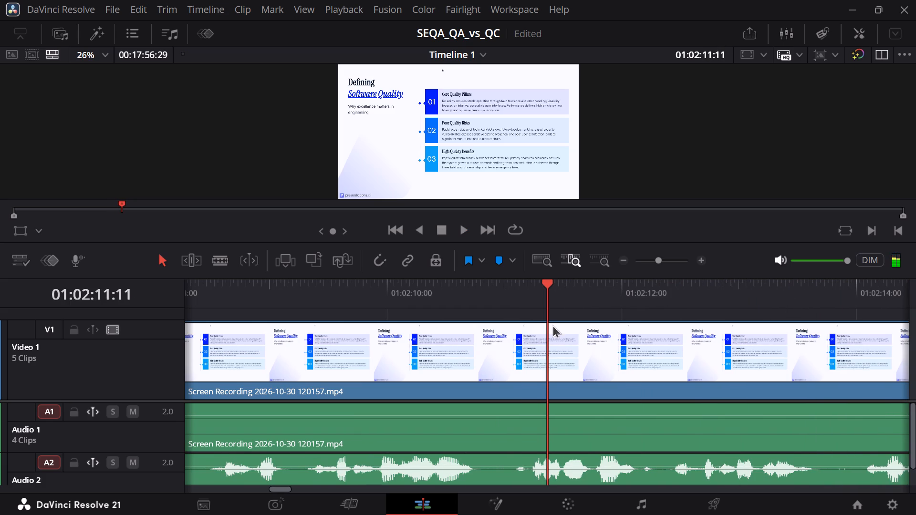
pyautogui.moveTo(547, 306); pyautogui.dragTo(187, 321)
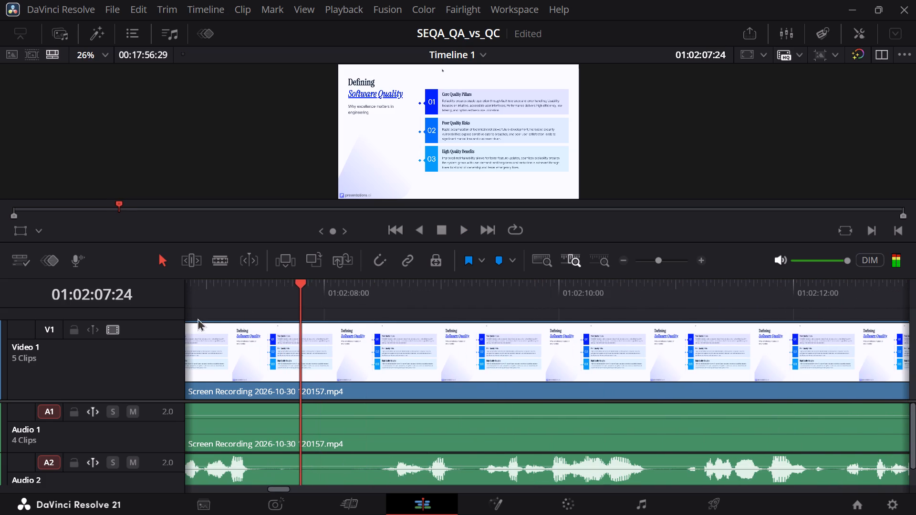
pyautogui.press('space')
pyautogui.press('space')
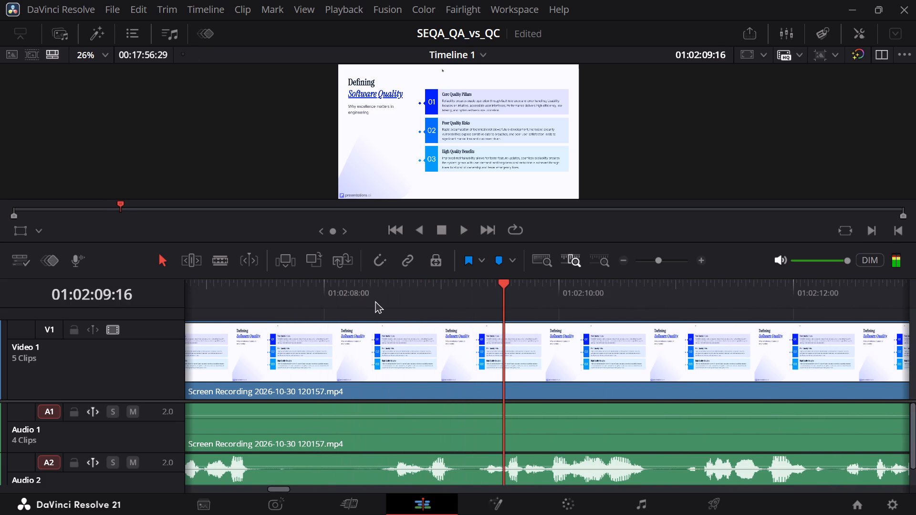
# Split Video 1 and Audio 2 at about 01:02:08:10 and again at about 01:02:09:05.
pyautogui.click(221, 263)
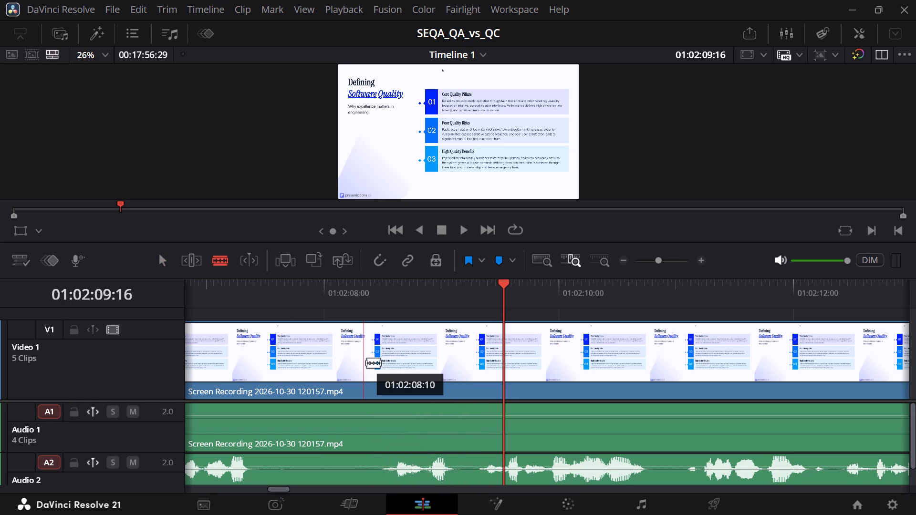
pyautogui.click(366, 362)
pyautogui.click(364, 471)
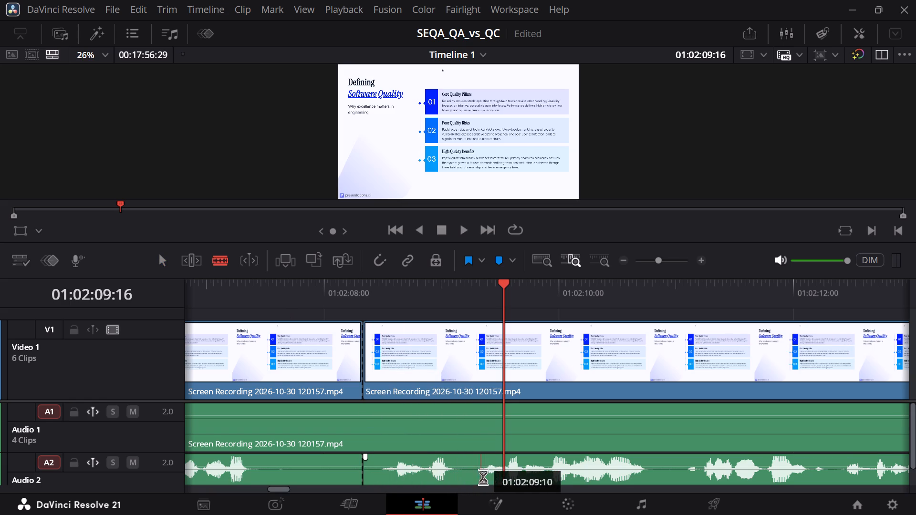
pyautogui.click(464, 477)
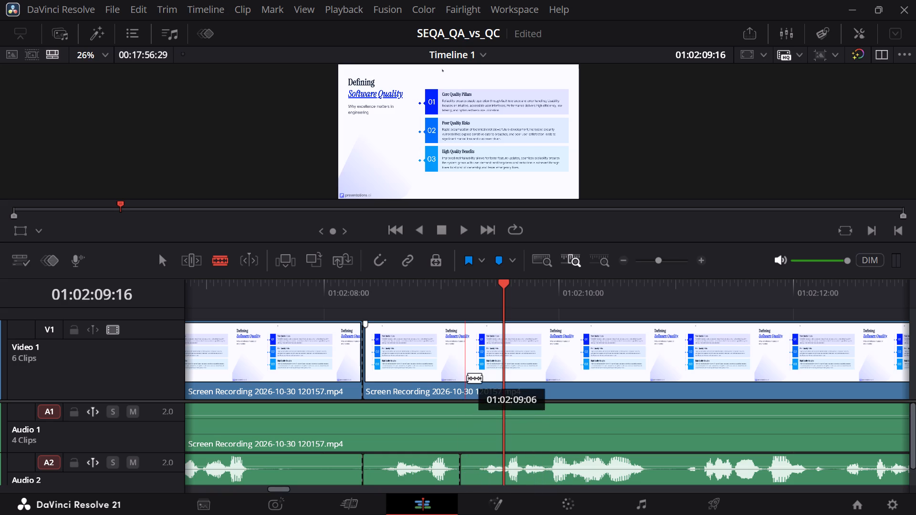
pyautogui.click(463, 375)
# Ripple delete the short pieces between about 01:02:08:10 and 01:02:09:05 from Video 1 and Audio 2.
pyautogui.click(163, 263)
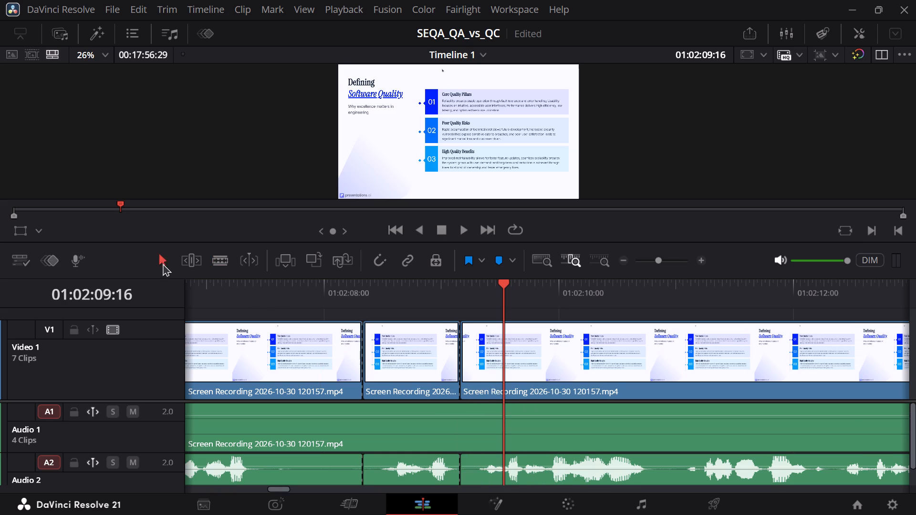
pyautogui.click(403, 370)
pyautogui.press('Delete')
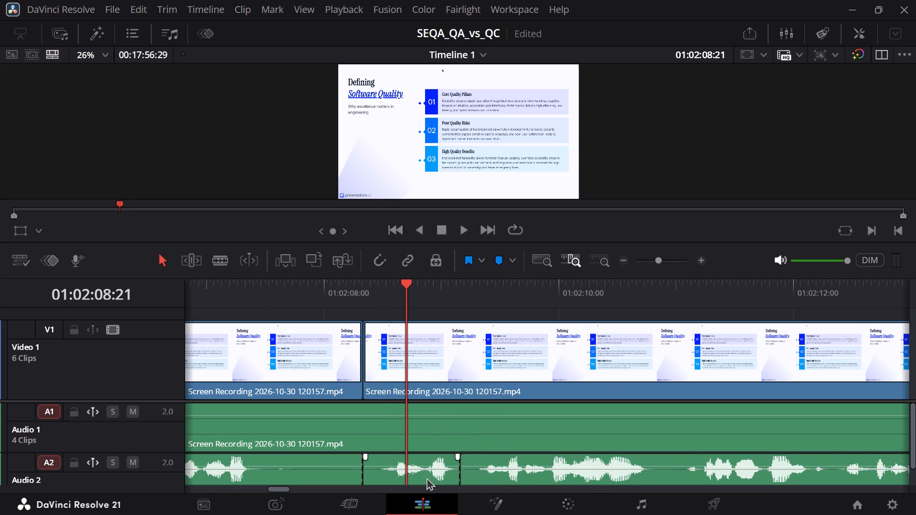
pyautogui.click(427, 477)
pyautogui.press('Delete')
# Listen from the new join to about 01:02:52:23, then play back in reverse to the pause at 01:02:45:27.
pyautogui.press('space')
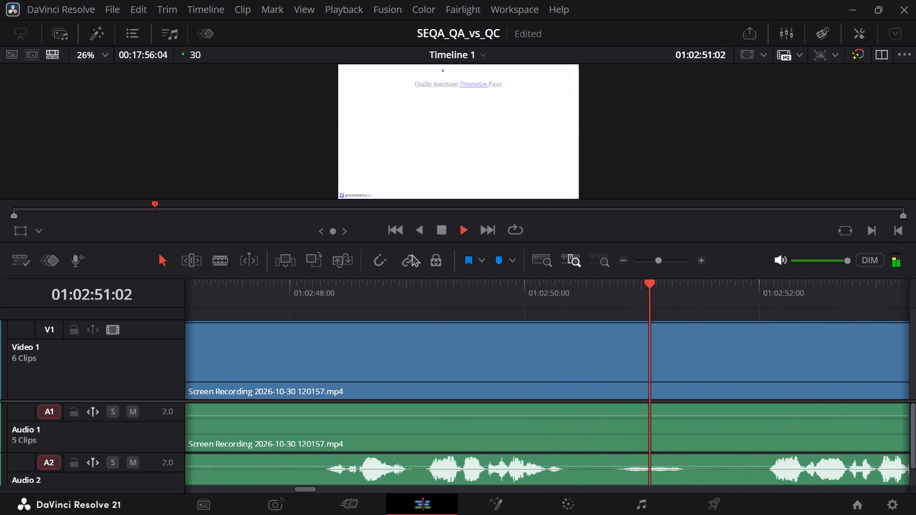
pyautogui.click(408, 235)
pyautogui.click(413, 235)
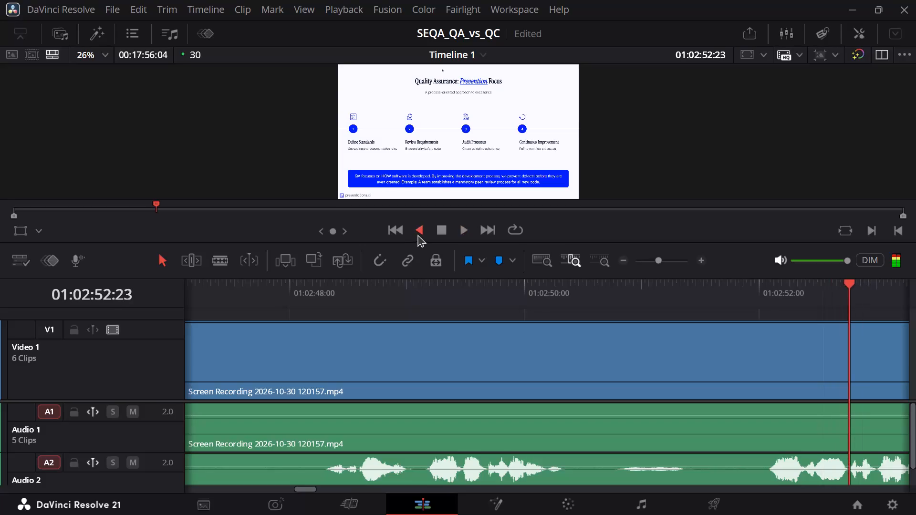
pyautogui.click(321, 292)
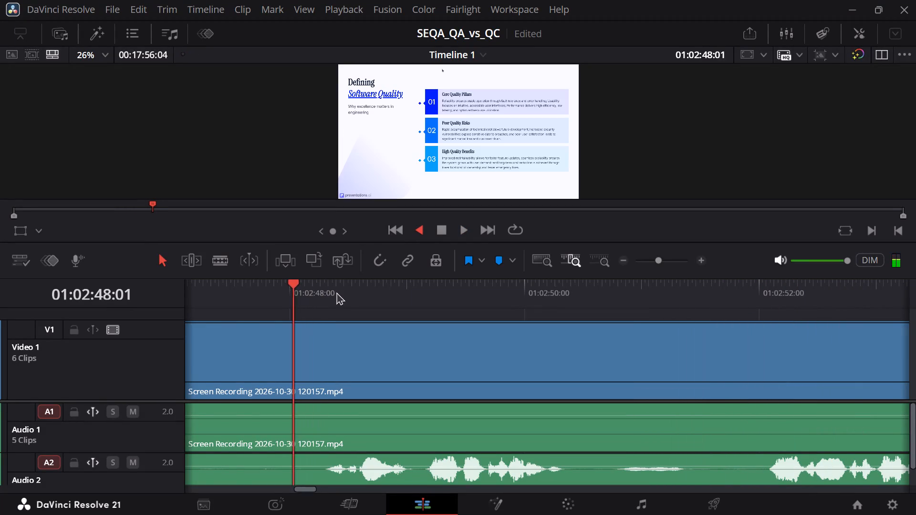
pyautogui.click(443, 231)
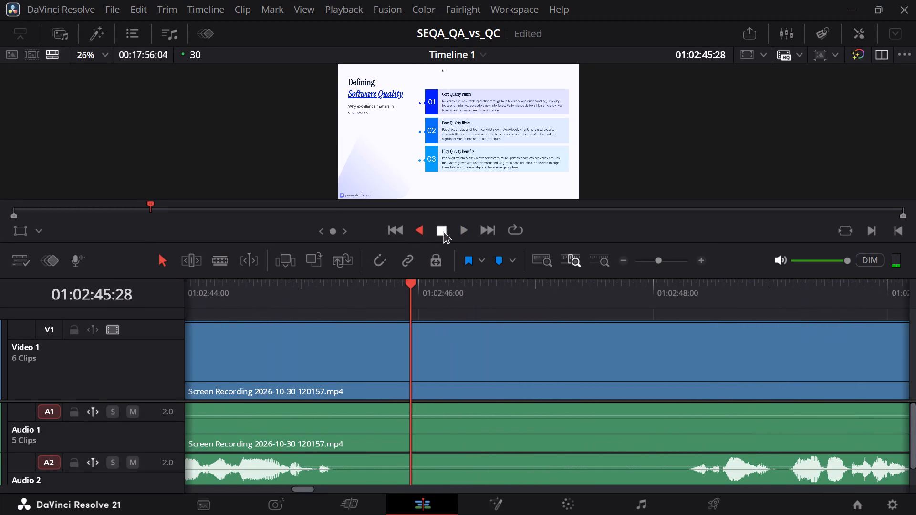
# Split Audio 1 and Video 1 at 01:02:45:27, and Video 1 and Audio 2 at about 01:02:48:06.
pyautogui.click(214, 254)
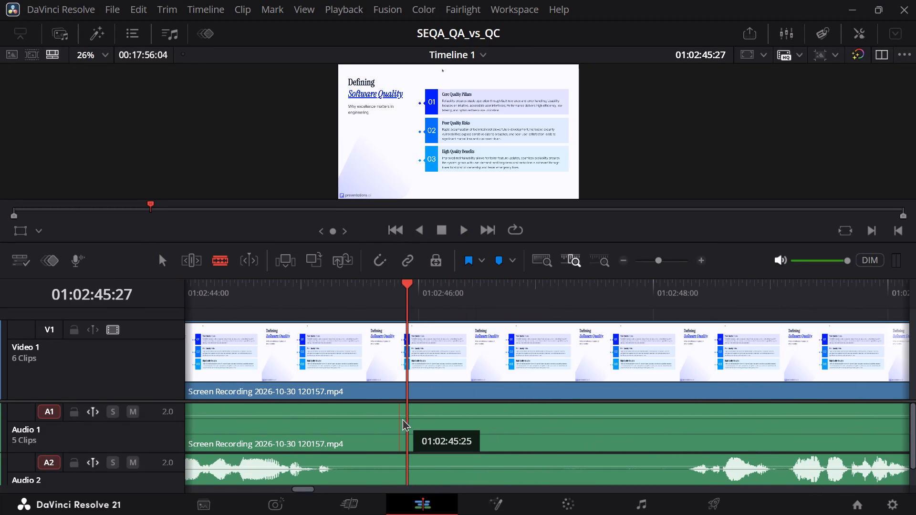
pyautogui.click(409, 421)
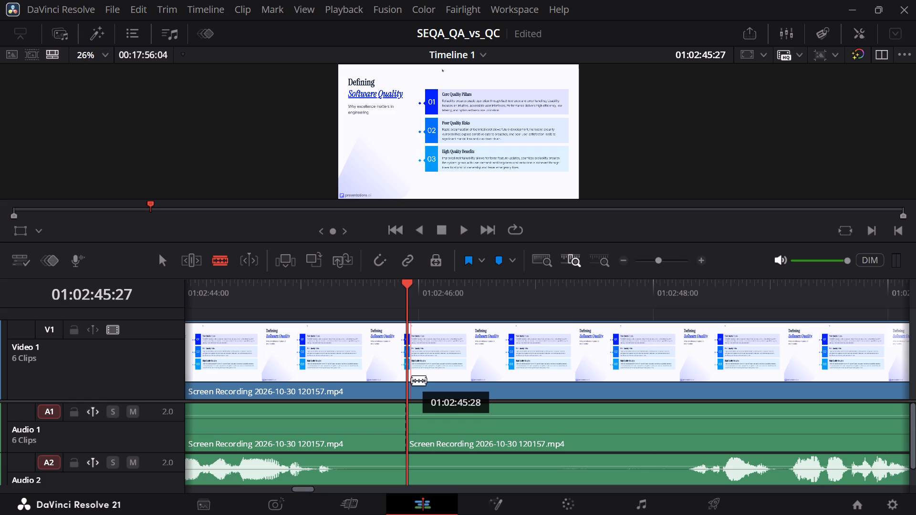
pyautogui.click(408, 376)
pyautogui.click(677, 379)
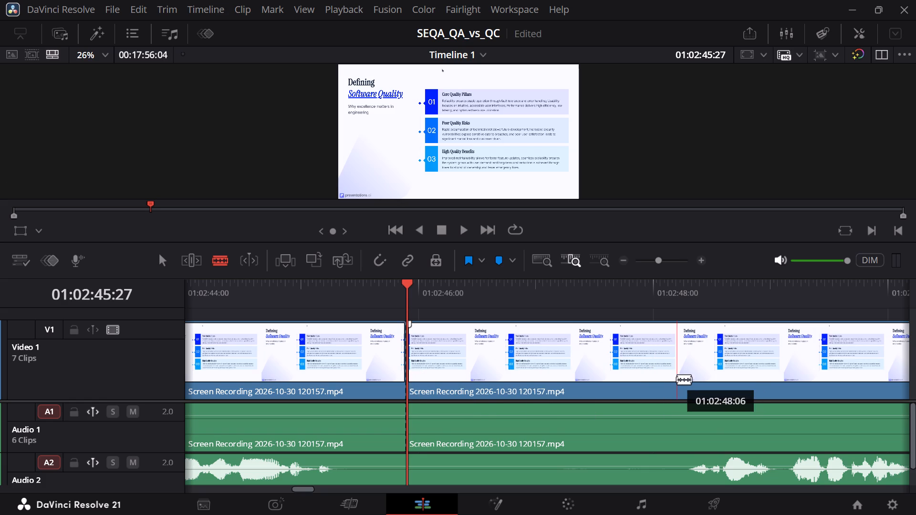
pyautogui.click(683, 459)
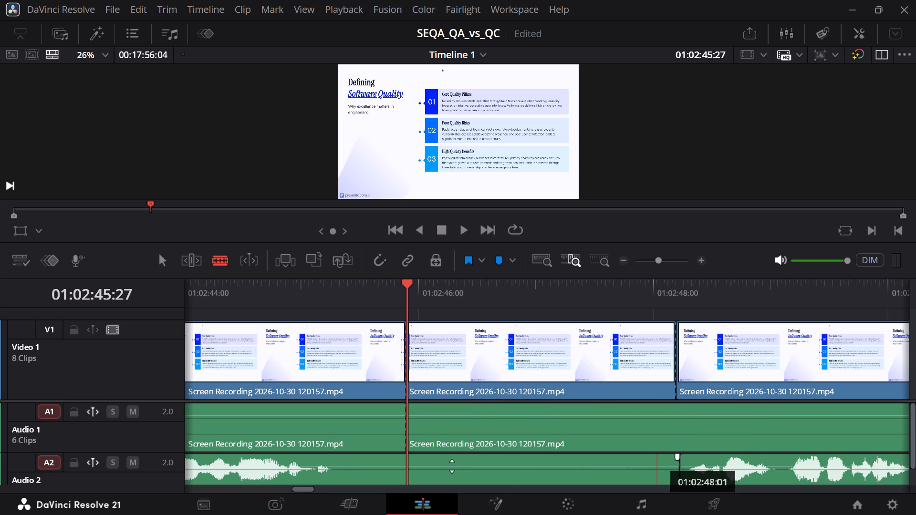
pyautogui.press('Print')
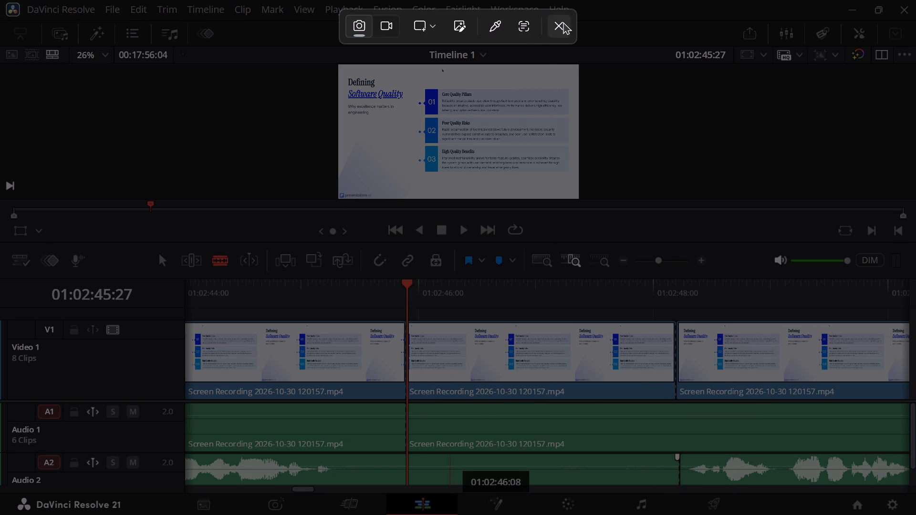
pyautogui.click(563, 21)
# Ripple delete the Video 1 piece between 01:02:45:27 and about 01:02:48:06.
pyautogui.click(170, 263)
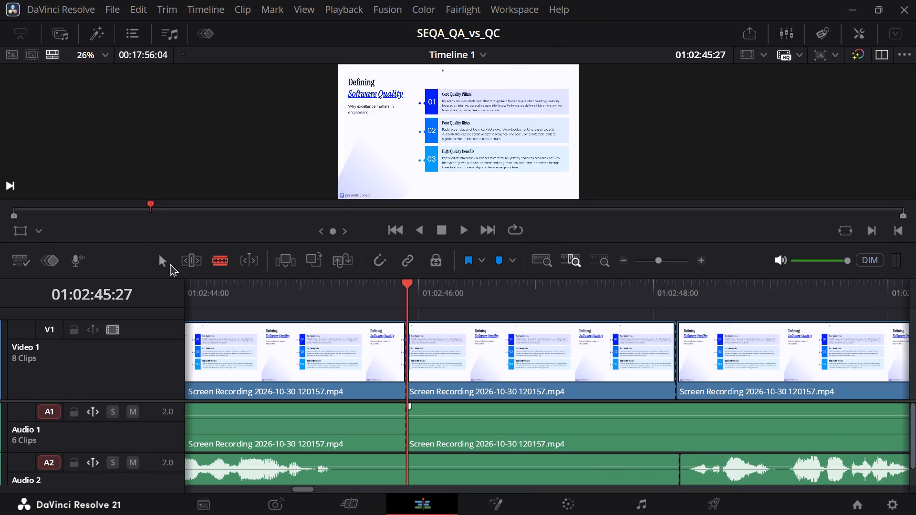
pyautogui.click(510, 371)
pyautogui.press('Delete')
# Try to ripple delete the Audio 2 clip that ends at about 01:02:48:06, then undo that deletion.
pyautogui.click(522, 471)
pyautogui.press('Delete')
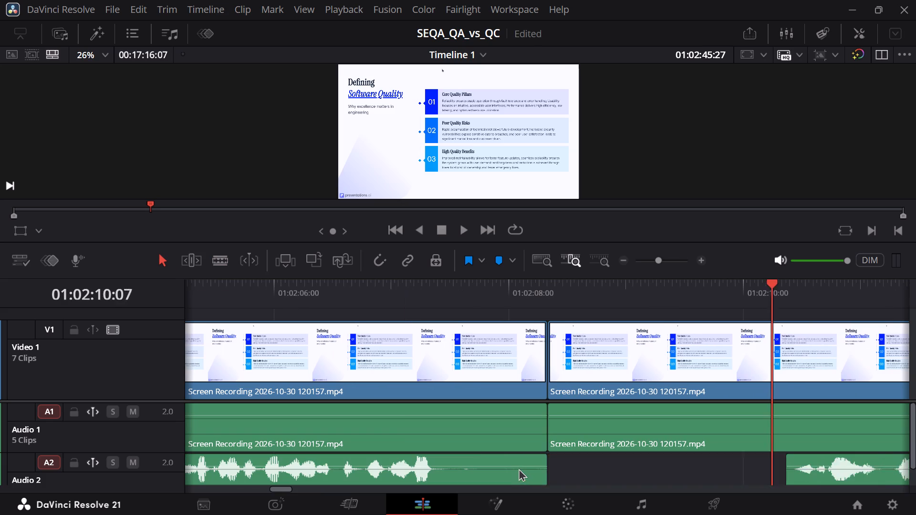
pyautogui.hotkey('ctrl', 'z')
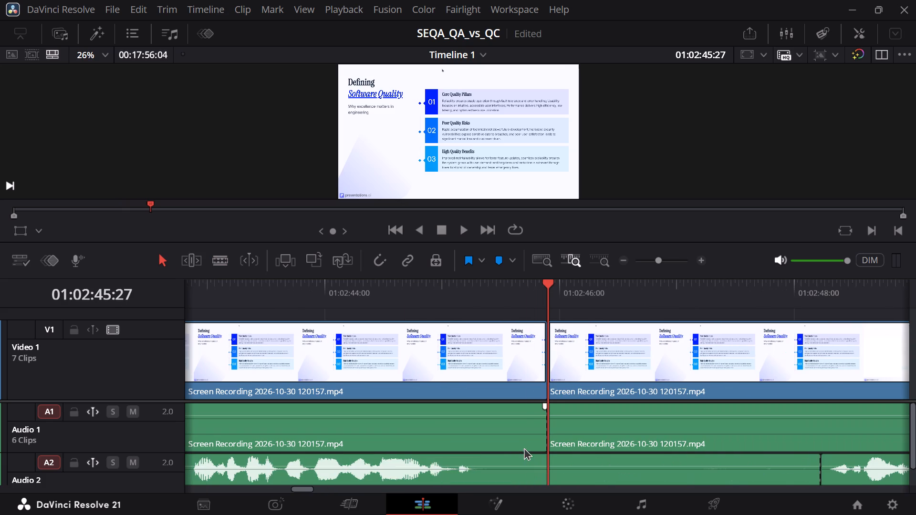
# Split Audio 2 at 01:02:45:27 and ripple delete its silent piece up to about 01:02:48:06.
pyautogui.click(693, 480)
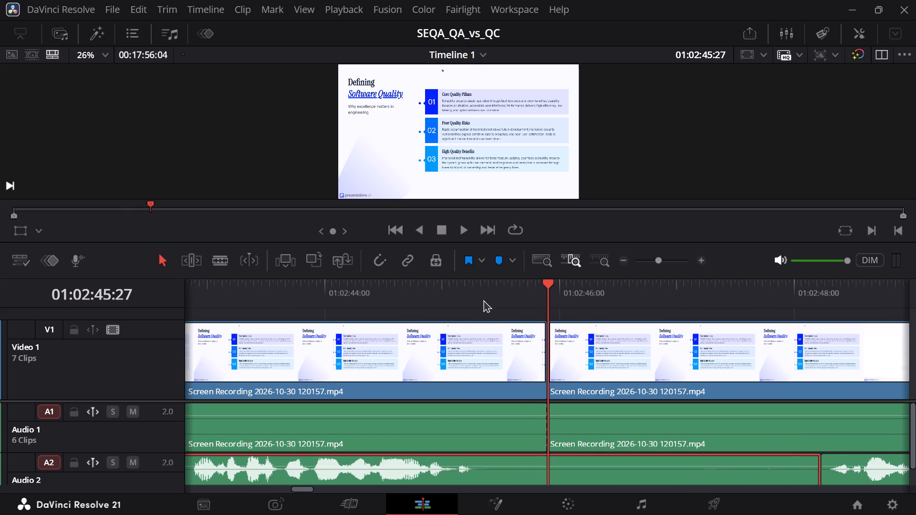
pyautogui.click(230, 265)
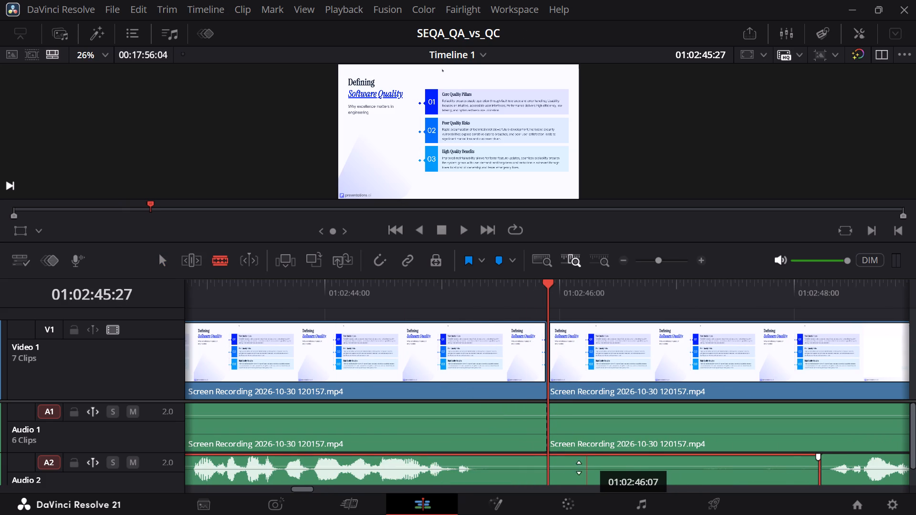
pyautogui.click(550, 460)
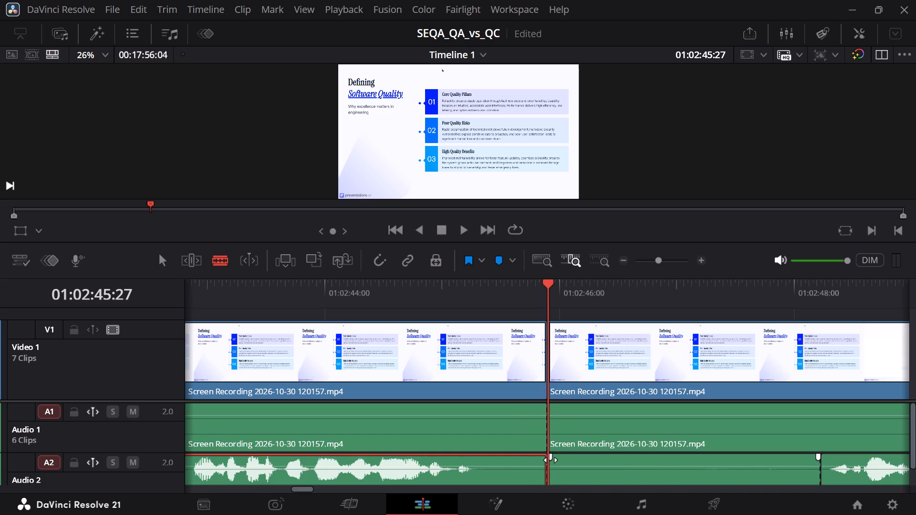
pyautogui.click(168, 268)
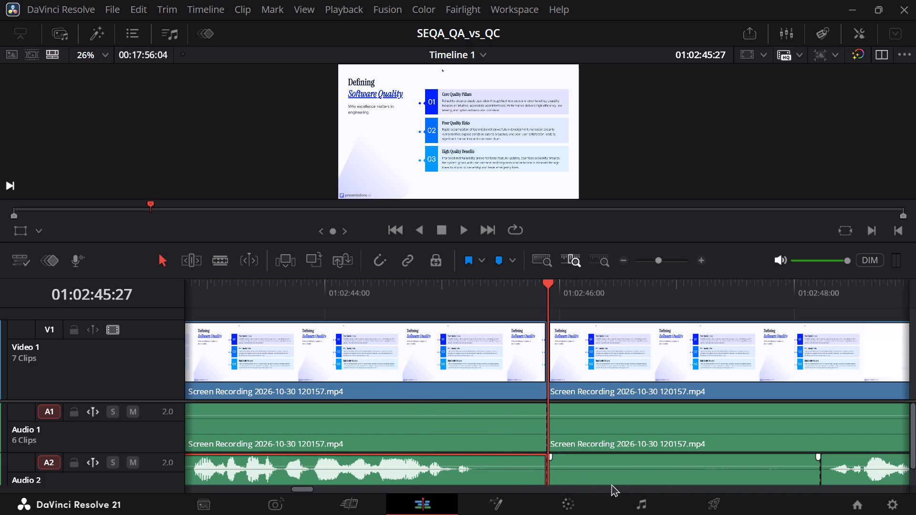
pyautogui.click(627, 478)
pyautogui.press('Delete')
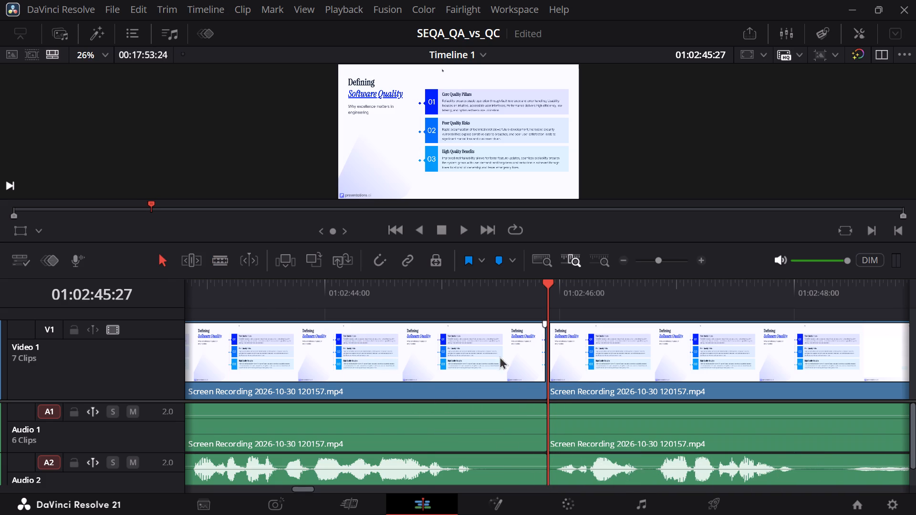
# Play across the join at 01:02:45:27 and listen on into the Quality Assurance: Prevention Focus slide.
pyautogui.click(426, 294)
pyautogui.press('Return')
pyautogui.press('space')
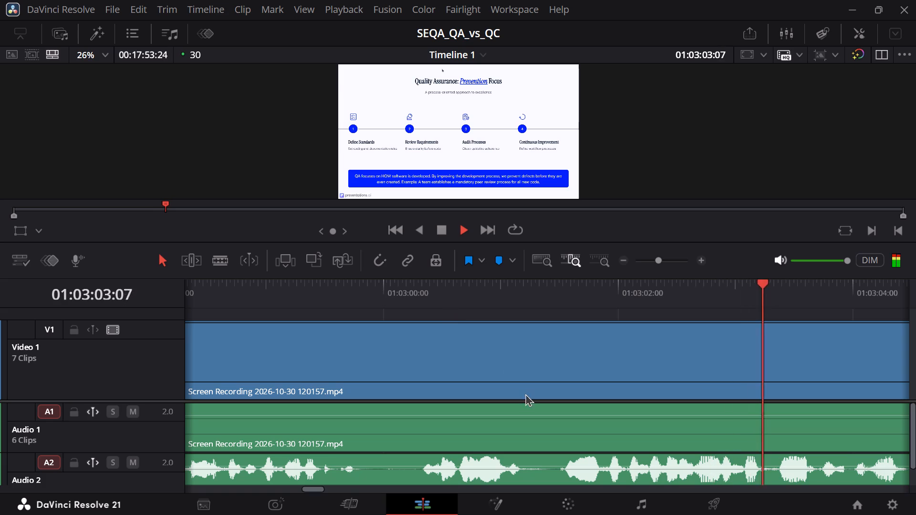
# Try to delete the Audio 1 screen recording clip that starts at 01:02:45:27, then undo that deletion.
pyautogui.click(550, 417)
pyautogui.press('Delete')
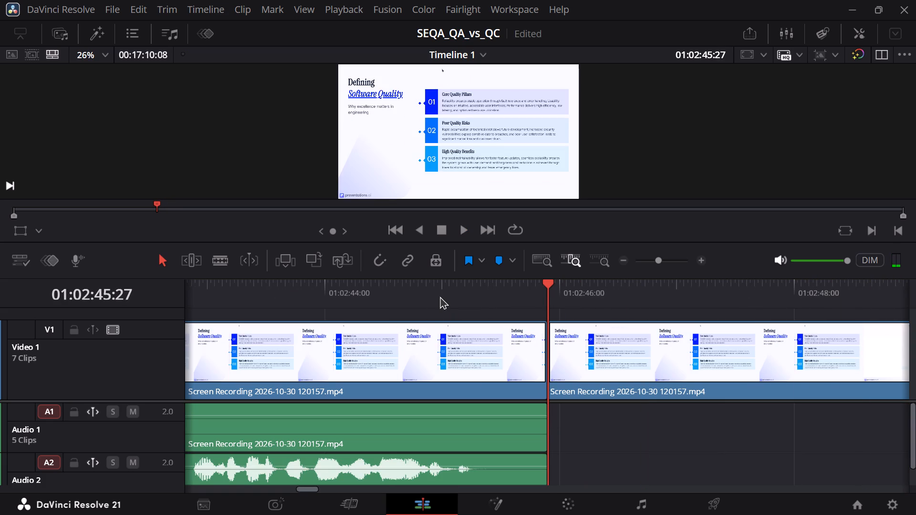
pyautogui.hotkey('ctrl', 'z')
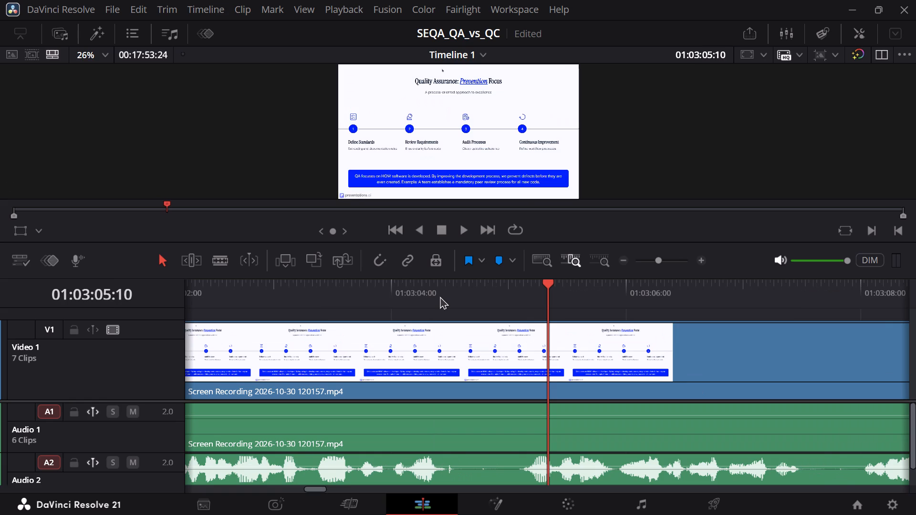
# Delete the whole Audio 1 track that holds the screen recording's sound.
pyautogui.press('space')
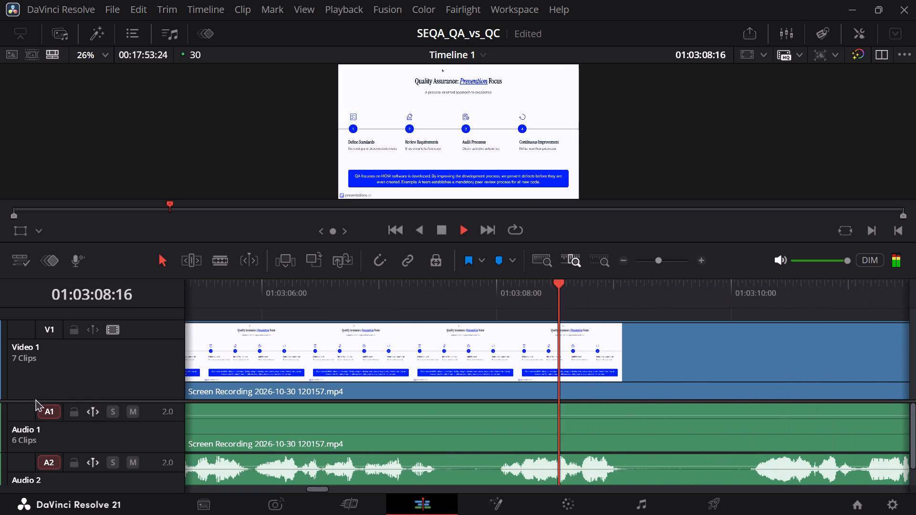
pyautogui.rightClick(49, 407)
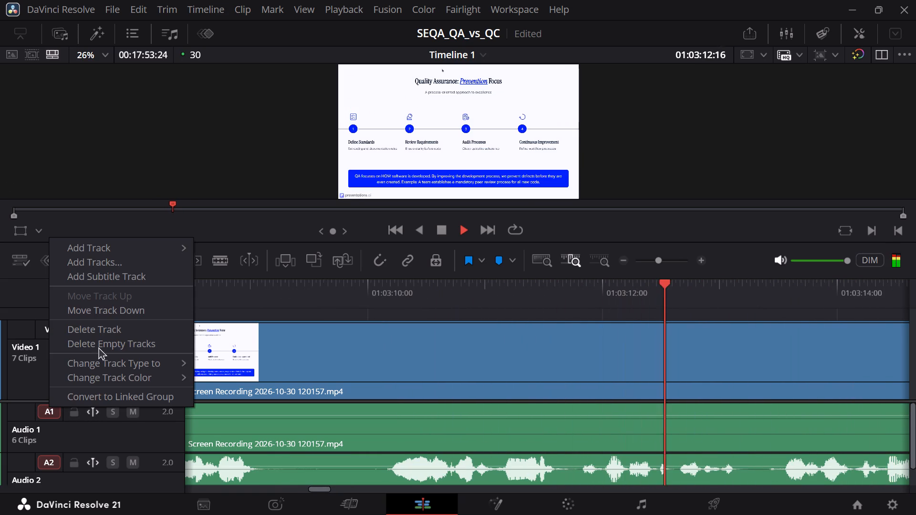
pyautogui.click(102, 333)
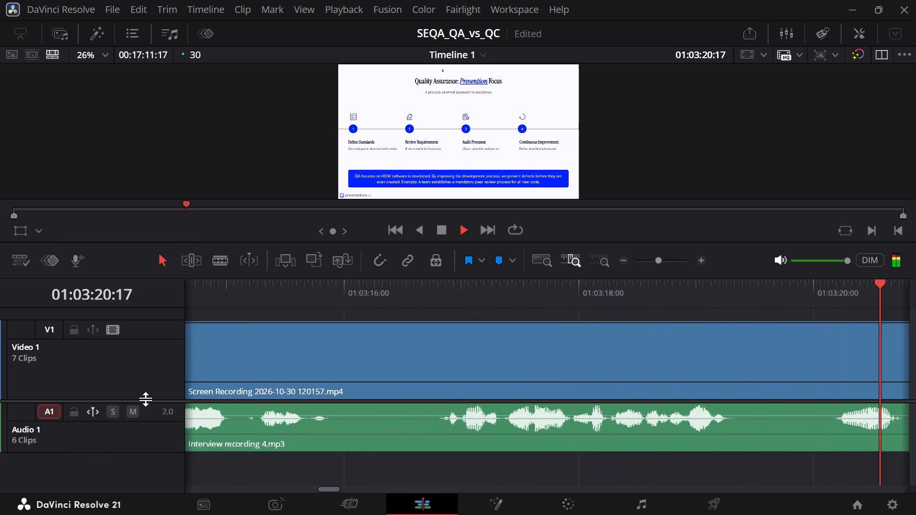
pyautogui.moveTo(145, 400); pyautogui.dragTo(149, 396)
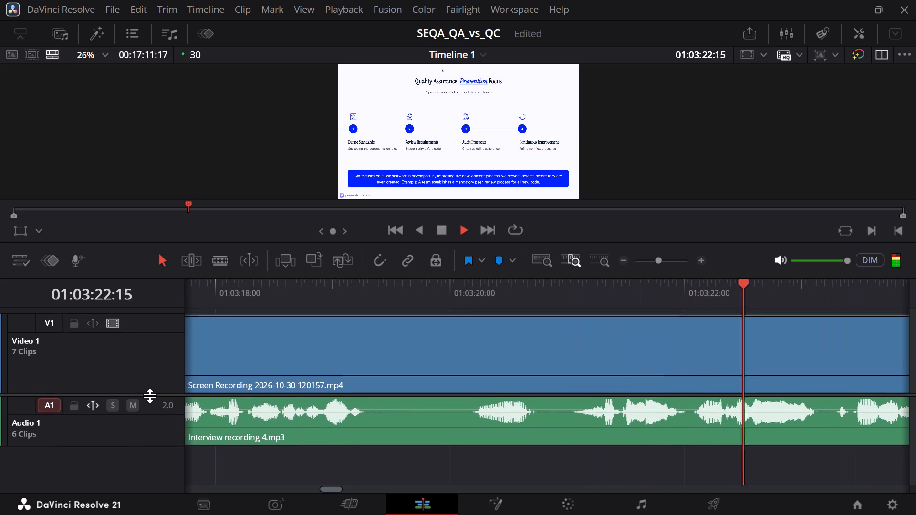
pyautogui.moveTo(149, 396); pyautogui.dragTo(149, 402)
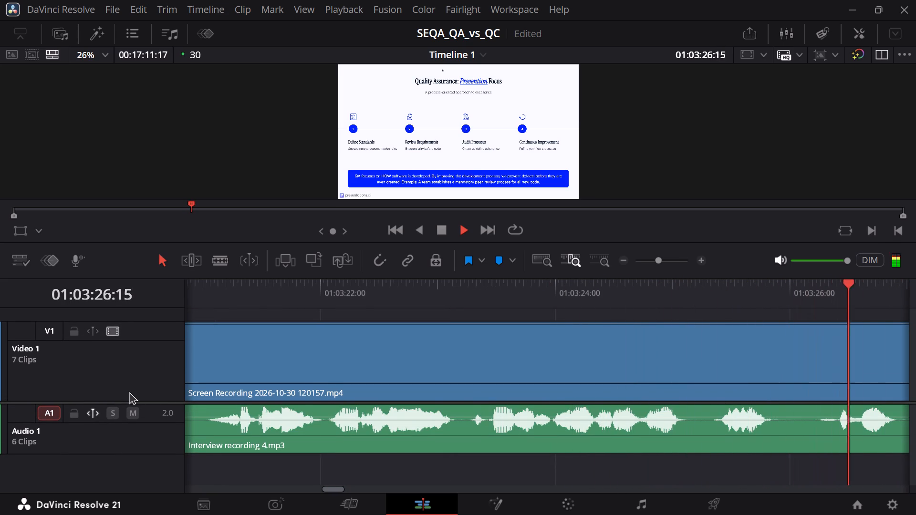
# Jump back to about 01:02:23 and play through the Defining Software Quality section in short stretches to check the remaining interview audio.
pyautogui.click(312, 272)
pyautogui.moveTo(275, 286); pyautogui.dragTo(160, 301)
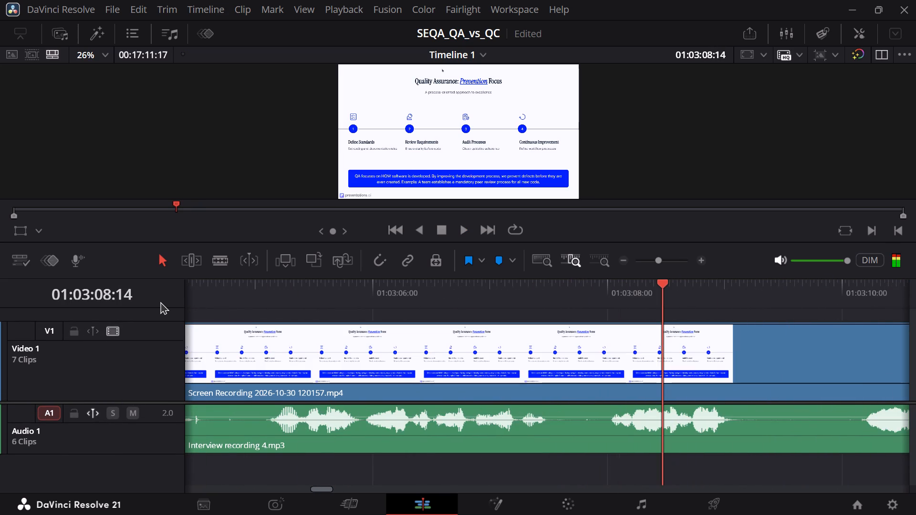
pyautogui.moveTo(160, 301); pyautogui.dragTo(692, 286)
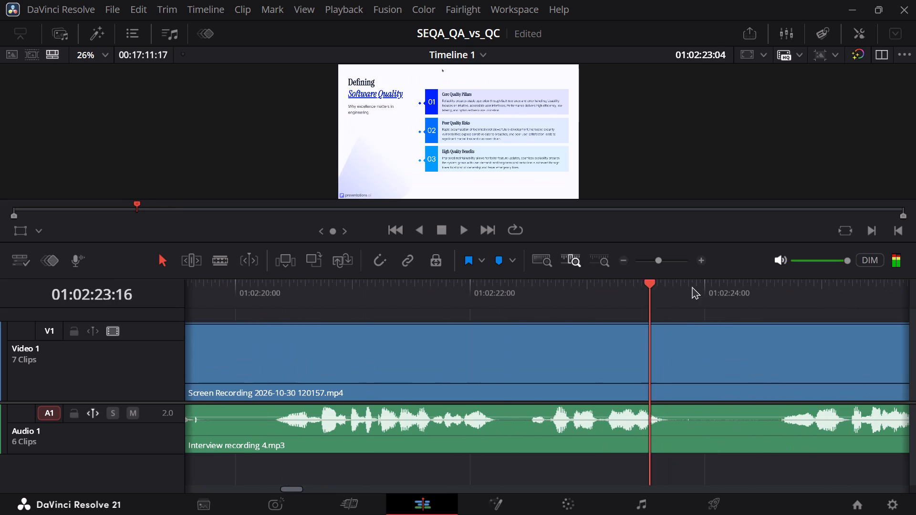
pyautogui.moveTo(692, 286); pyautogui.dragTo(860, 286)
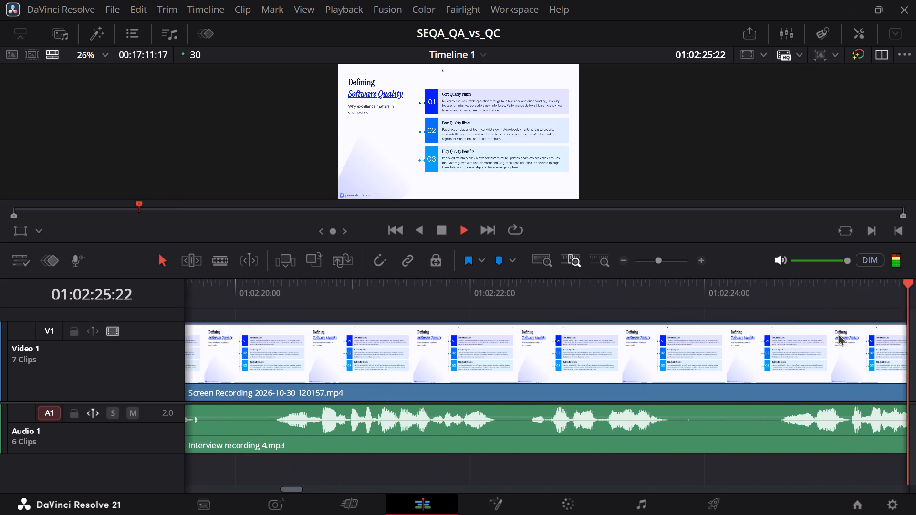
pyautogui.click(825, 296)
pyautogui.moveTo(862, 292); pyautogui.dragTo(866, 292)
pyautogui.click(890, 292)
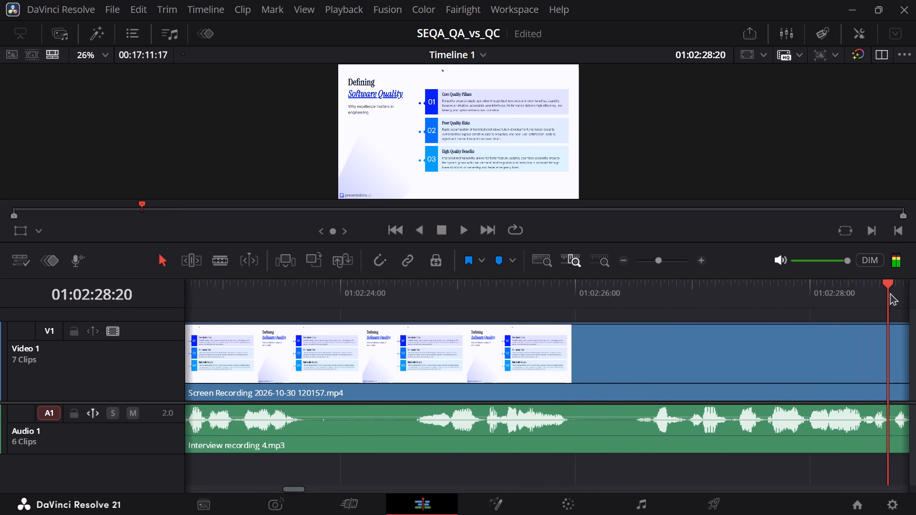
pyautogui.moveTo(890, 292); pyautogui.dragTo(915, 292)
pyautogui.click(856, 298)
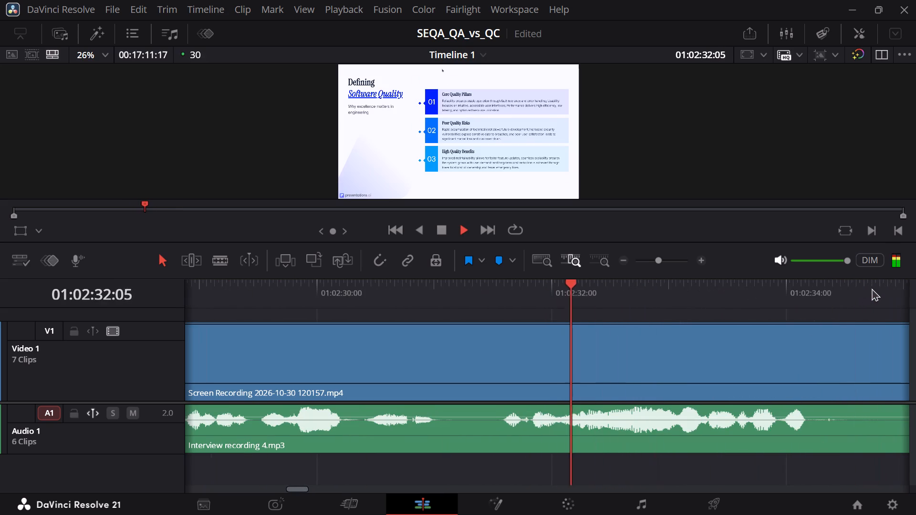
pyautogui.click(872, 288)
pyautogui.click(891, 290)
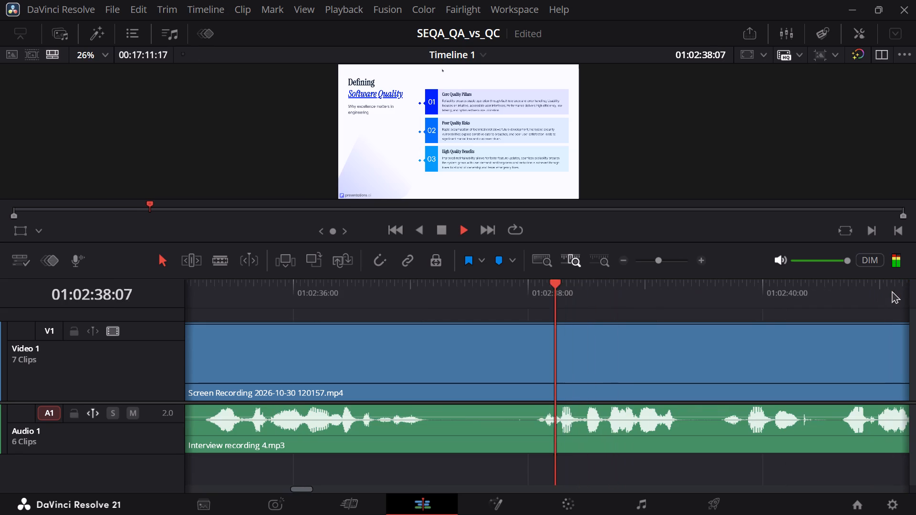
pyautogui.click(892, 290)
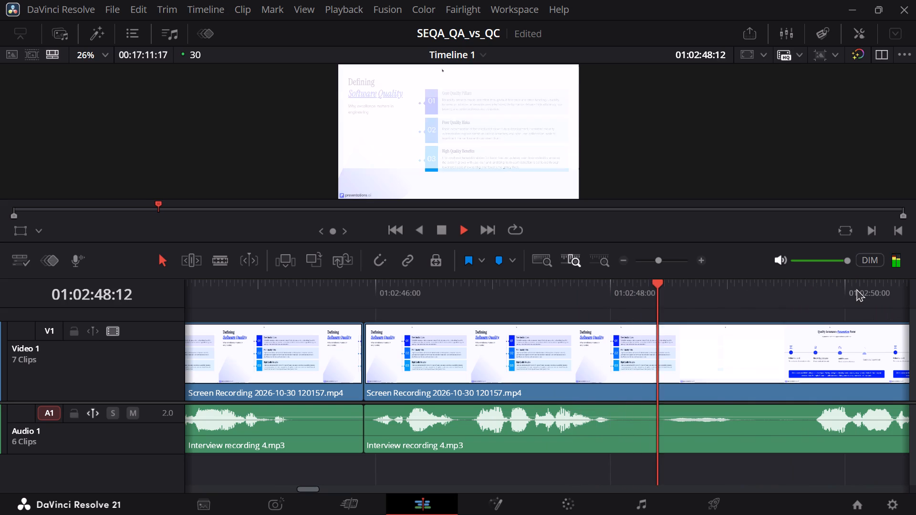
# Skim and listen through the Quality Assurance: Prevention Focus section up to about 01:03:50, checking the narration for pauses.
pyautogui.click(900, 300)
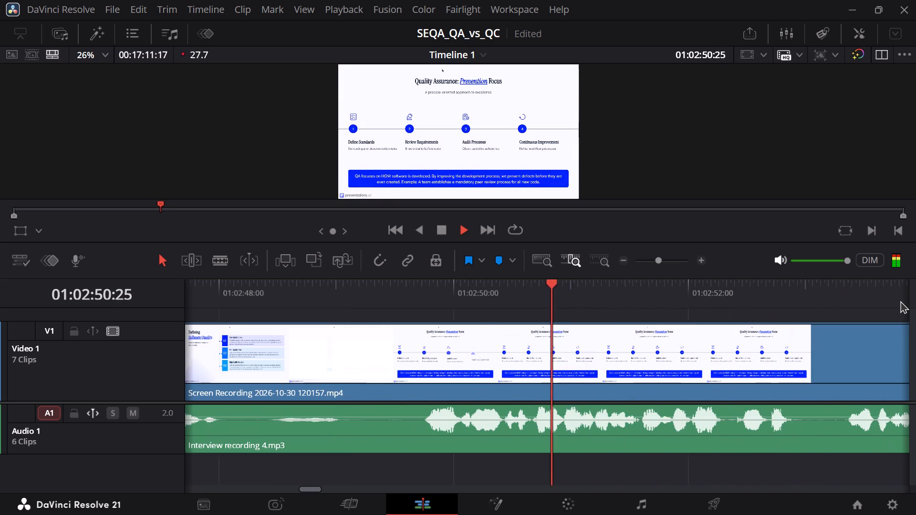
pyautogui.click(900, 300)
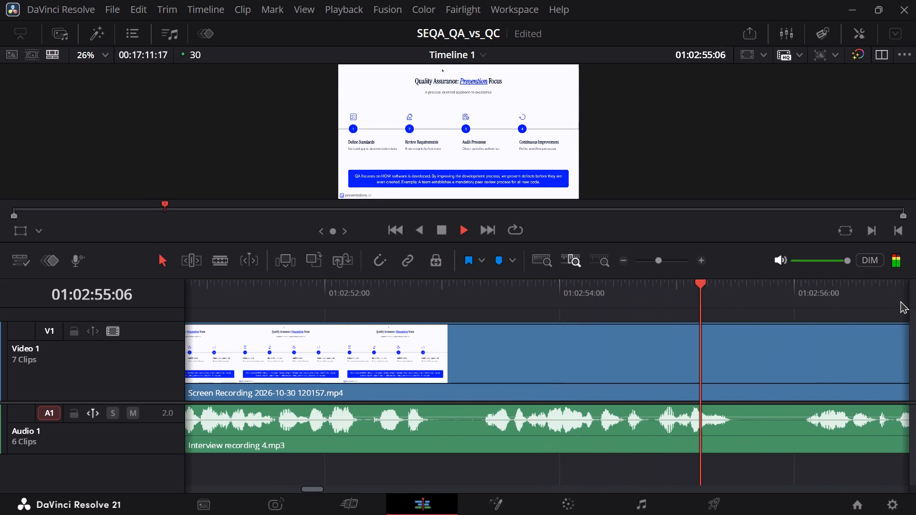
pyautogui.click(900, 300)
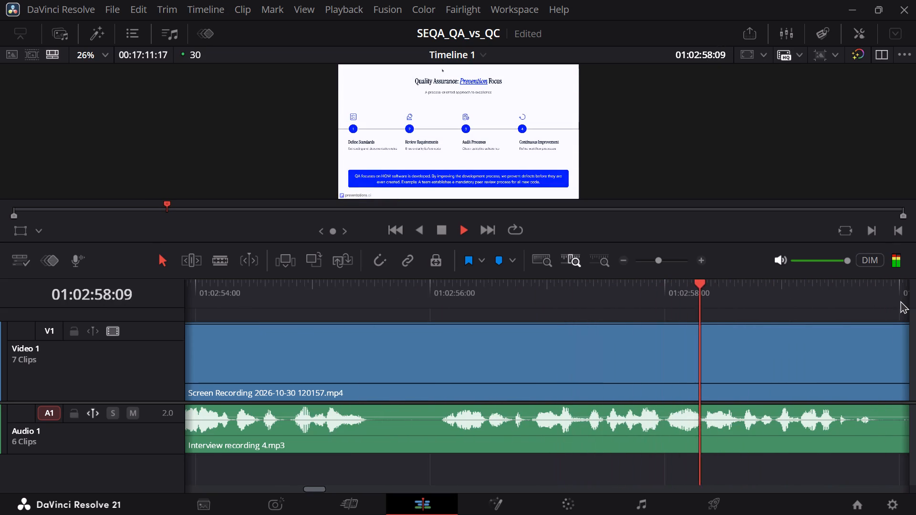
pyautogui.click(897, 298)
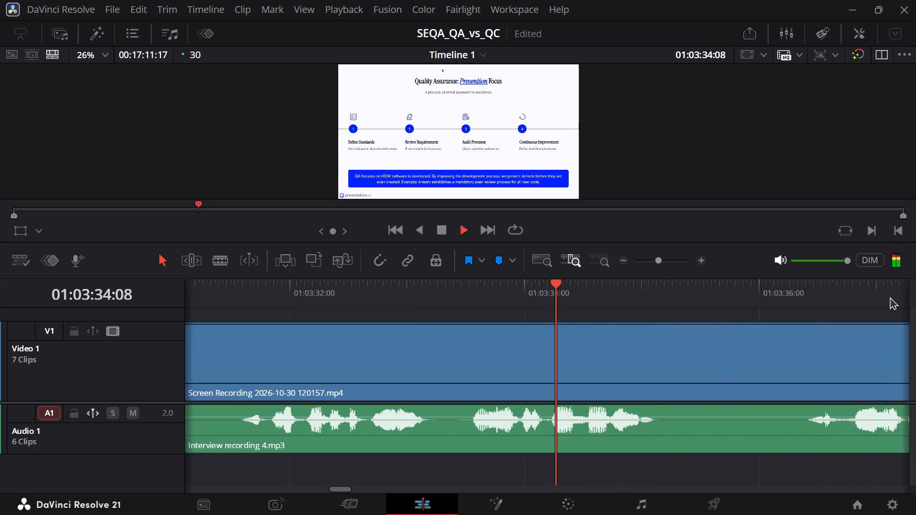
pyautogui.click(890, 297)
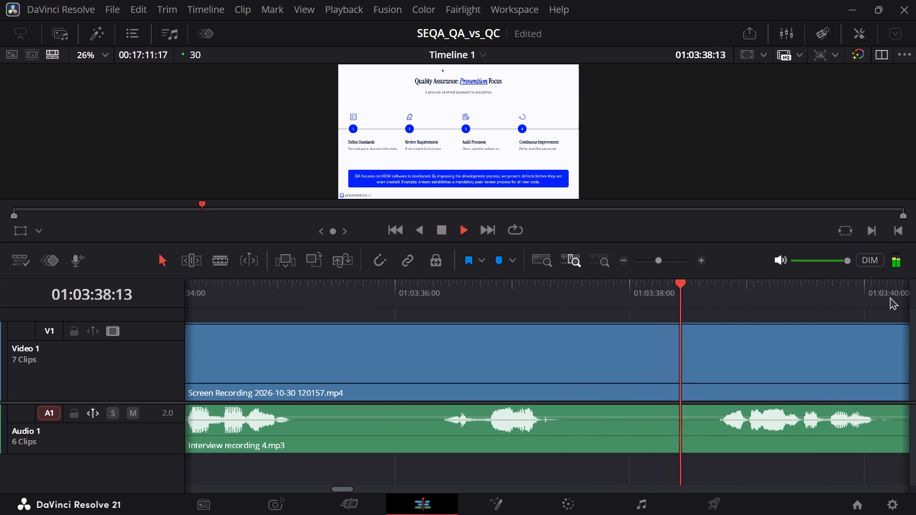
pyautogui.click(890, 297)
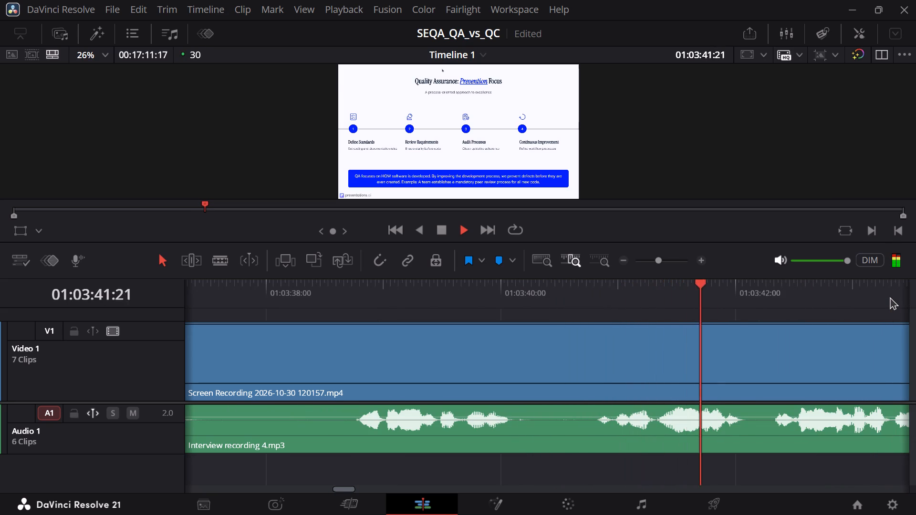
pyautogui.click(890, 297)
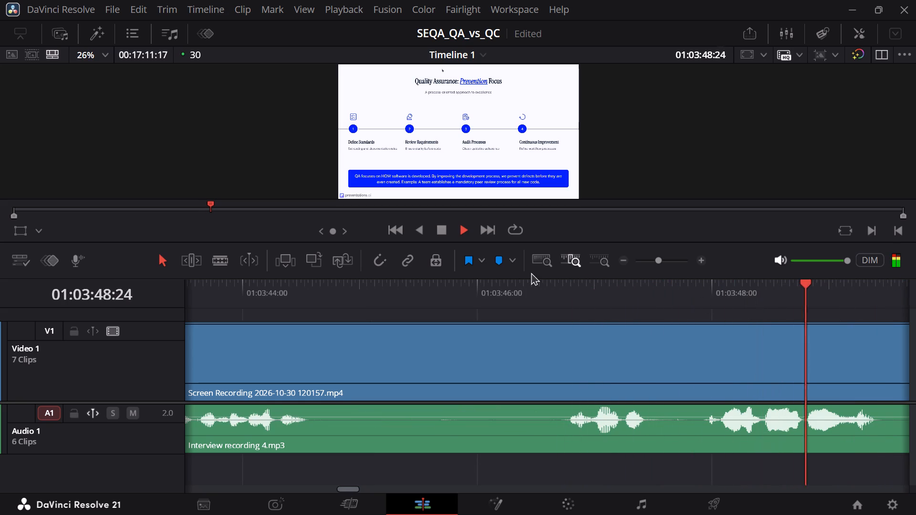
pyautogui.click(443, 230)
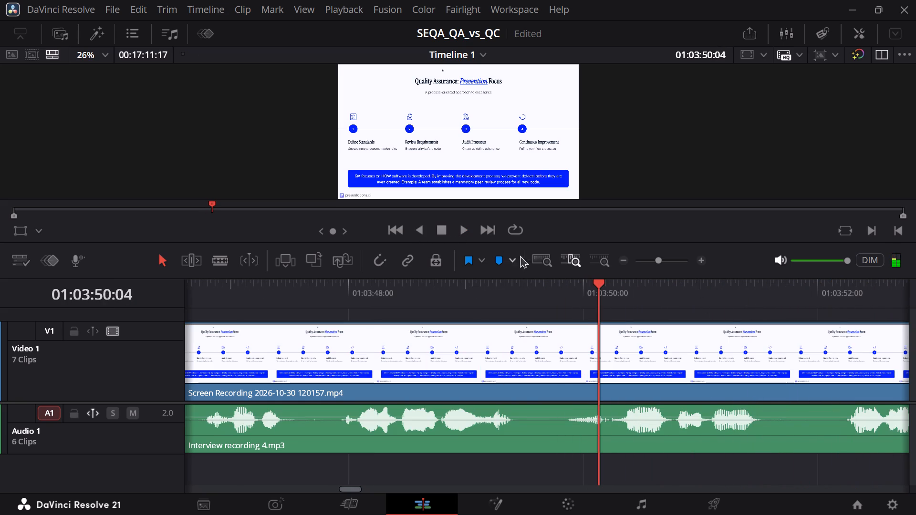
# Find the pause after 01:03:34 and split Video 1 and Audio 1 at 01:03:37:19 and 01:03:38:19.
pyautogui.moveTo(601, 284); pyautogui.dragTo(270, 299)
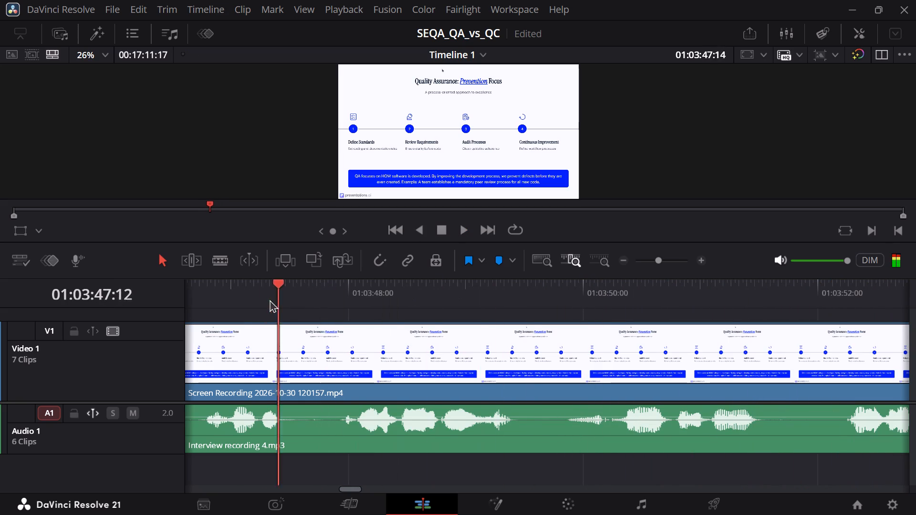
pyautogui.moveTo(270, 299); pyautogui.dragTo(763, 299)
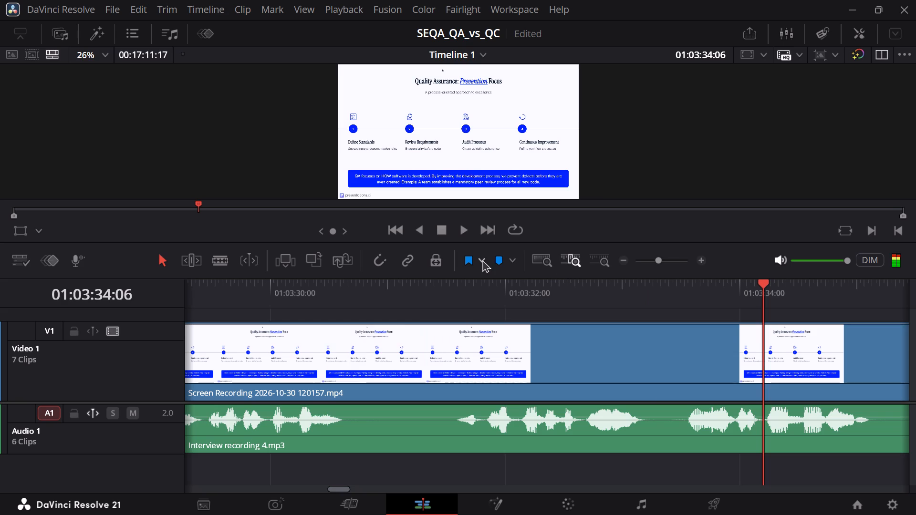
pyautogui.press('space')
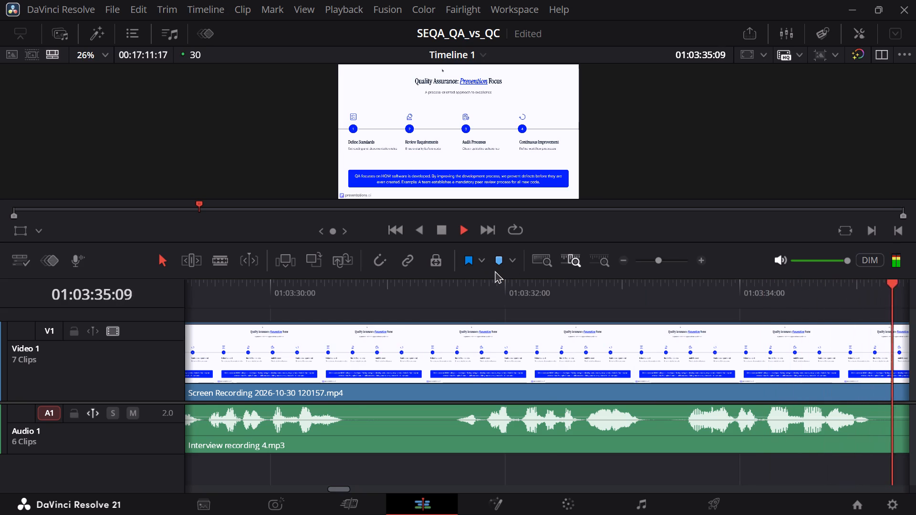
pyautogui.press('space')
pyautogui.press('space')
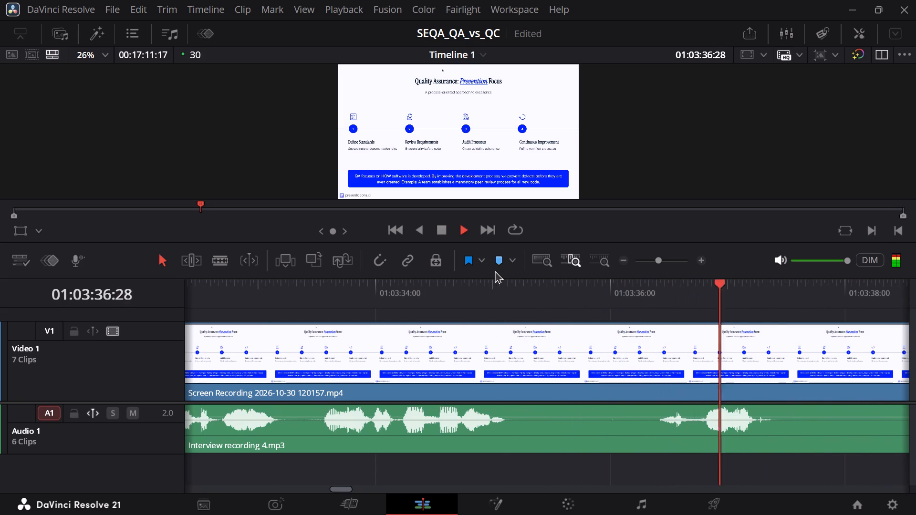
pyautogui.press('space')
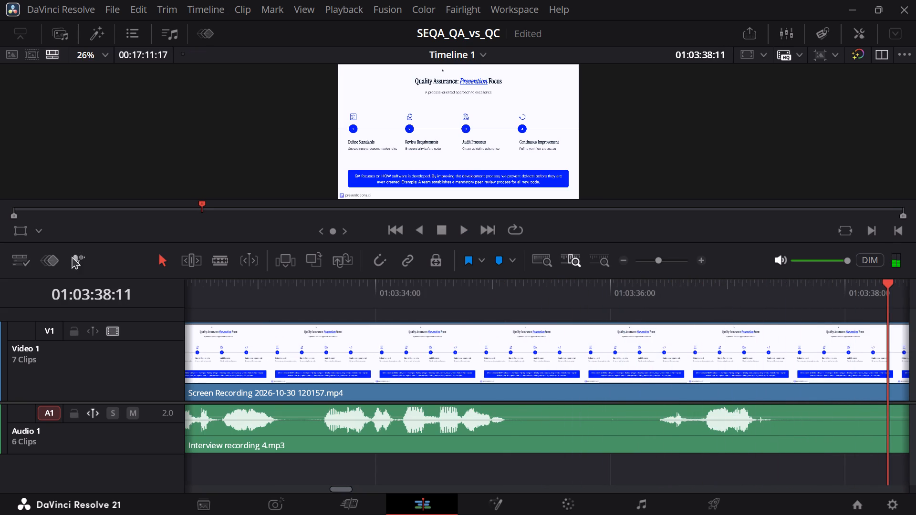
pyautogui.click(216, 262)
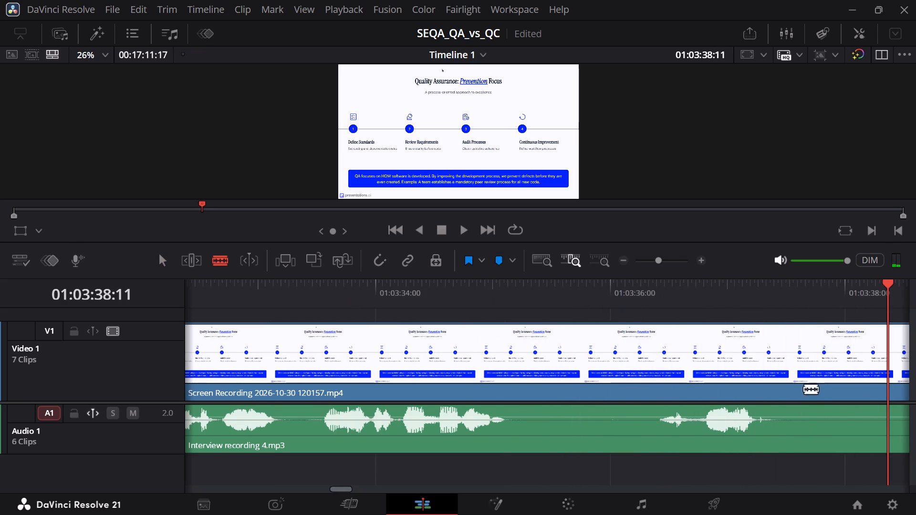
pyautogui.click(803, 379)
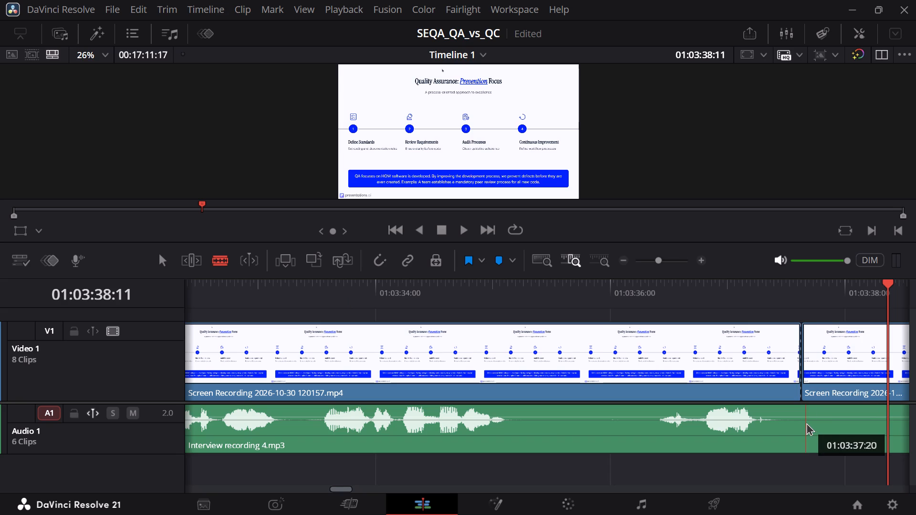
pyautogui.click(803, 422)
pyautogui.press('space')
pyautogui.press('space')
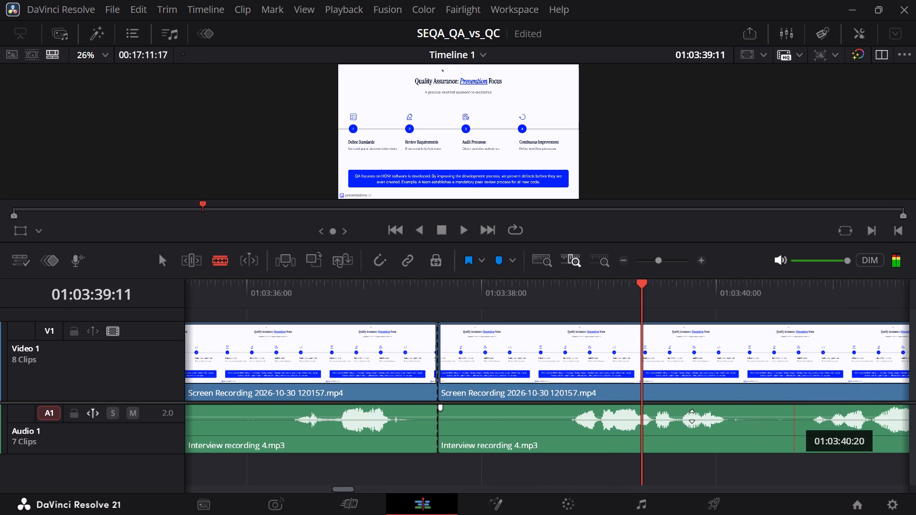
pyautogui.press('space')
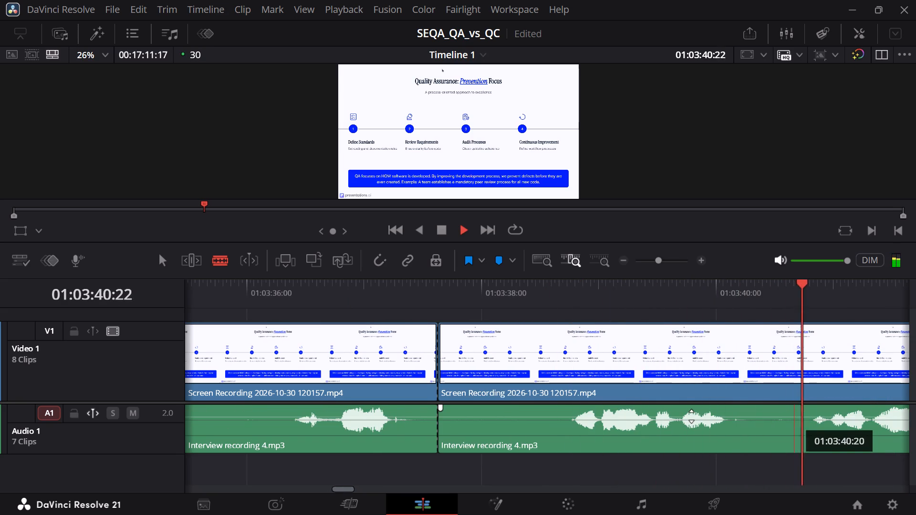
pyautogui.press('space')
pyautogui.click(557, 381)
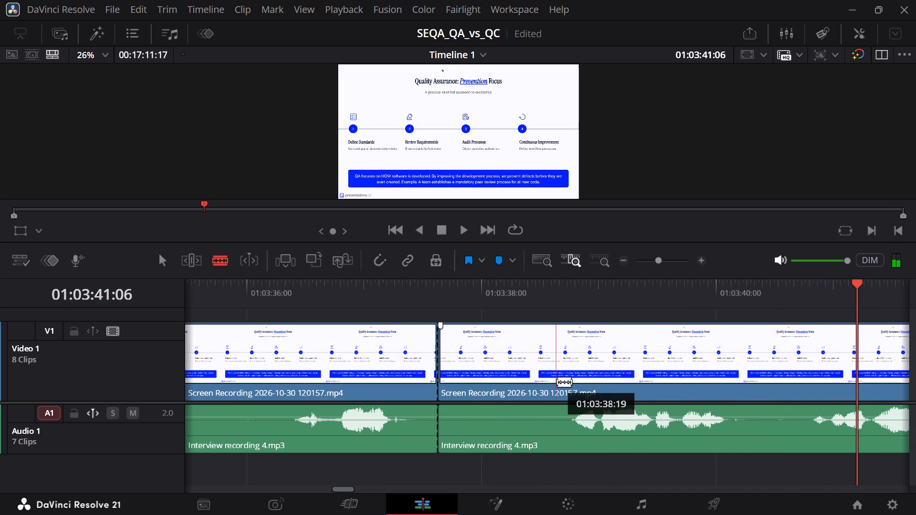
pyautogui.click(558, 426)
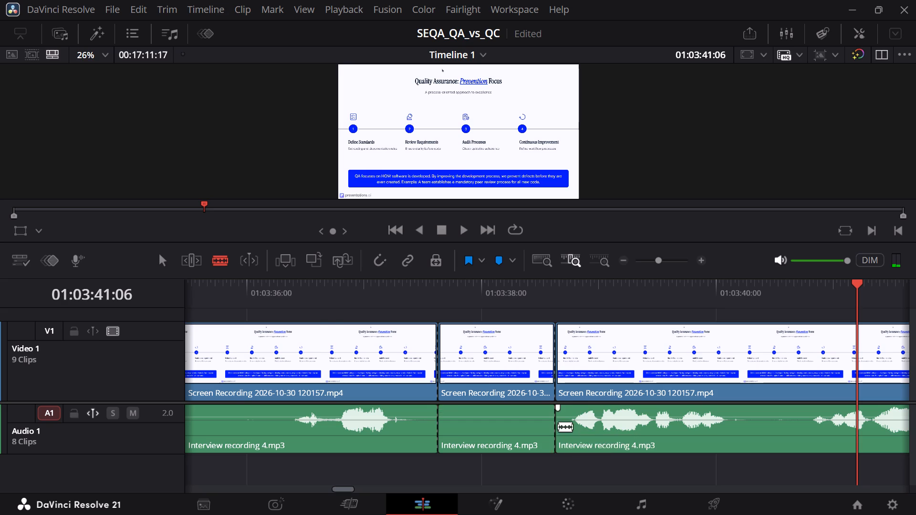
# Ripple delete the silent video and audio pieces between 01:03:37:19 and 01:03:38:19.
pyautogui.click(161, 268)
pyautogui.click(482, 375)
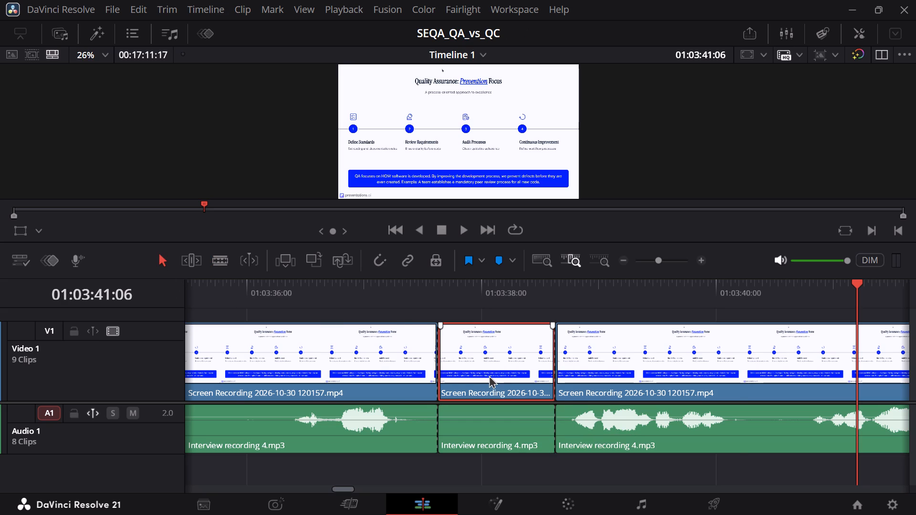
pyautogui.press('Delete')
pyautogui.click(494, 422)
pyautogui.press('Delete')
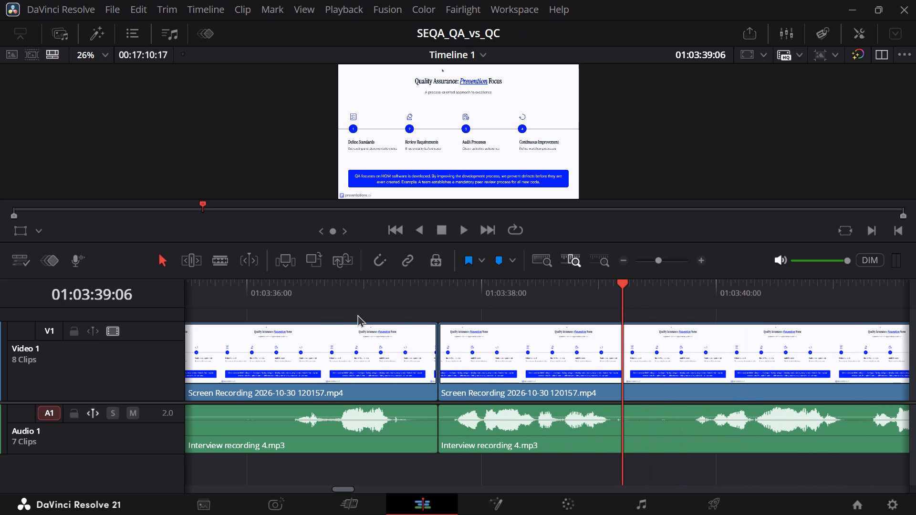
# Play from 01:03:37:00 across the join at 01:03:37:19 and listen on to about 01:03:44:14.
pyautogui.press('space')
pyautogui.click(357, 314)
pyautogui.click(363, 300)
pyautogui.press('space')
pyautogui.click(363, 300)
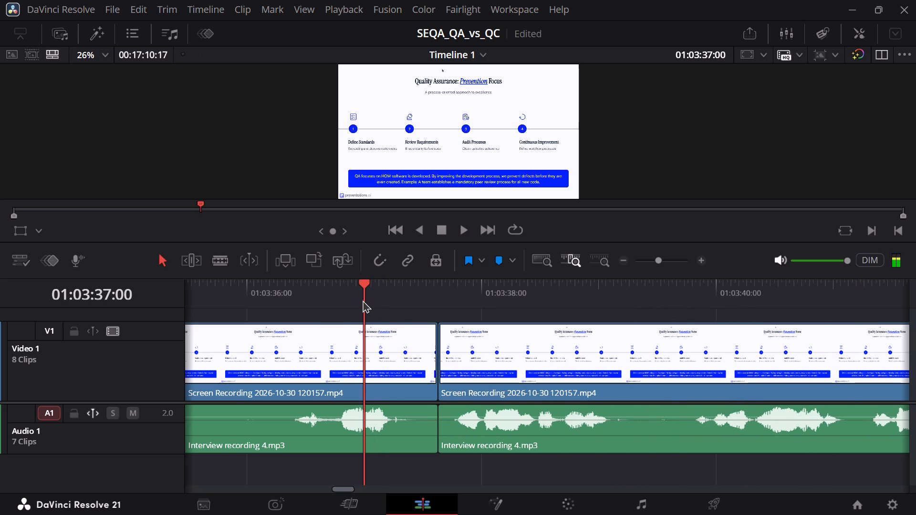
pyautogui.press('space')
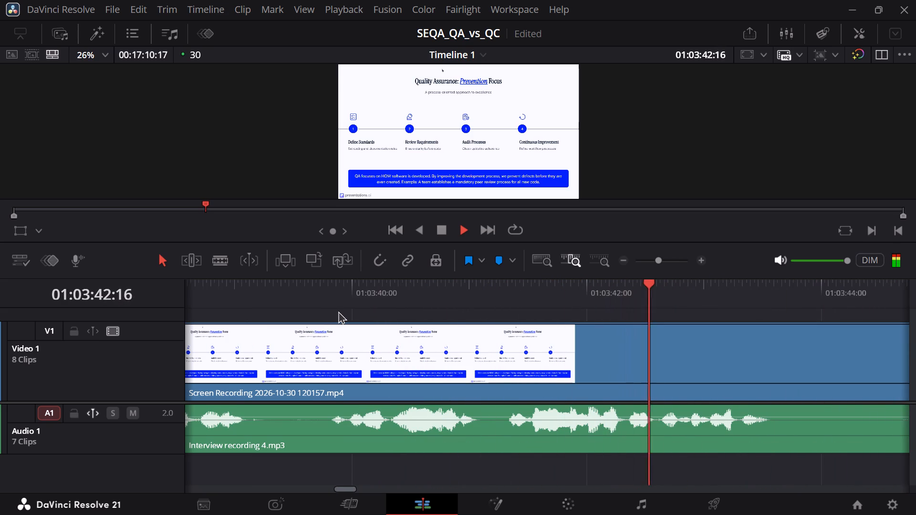
pyautogui.press('space')
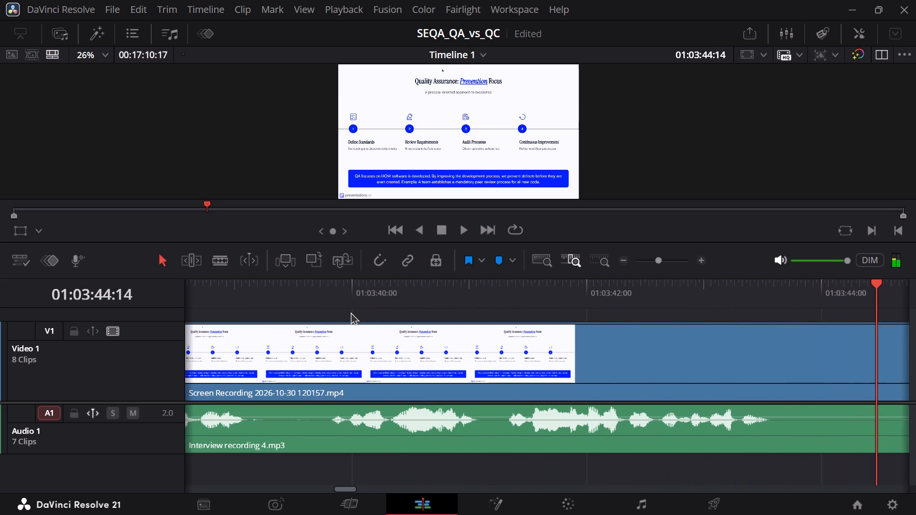
# Split Video 1 and Audio 1 around the silence, at about 01:03:43:26 and 01:03:45:18.
pyautogui.click(229, 263)
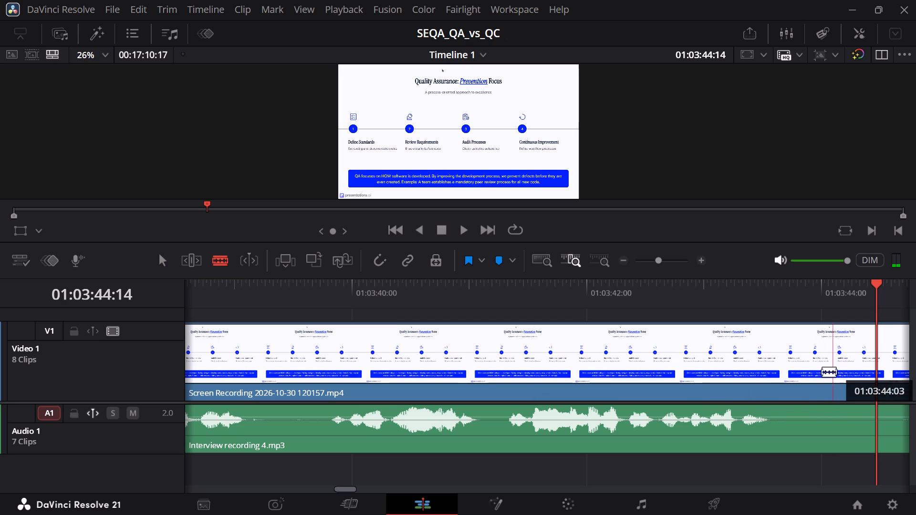
pyautogui.click(808, 371)
pyautogui.click(808, 428)
pyautogui.press('space')
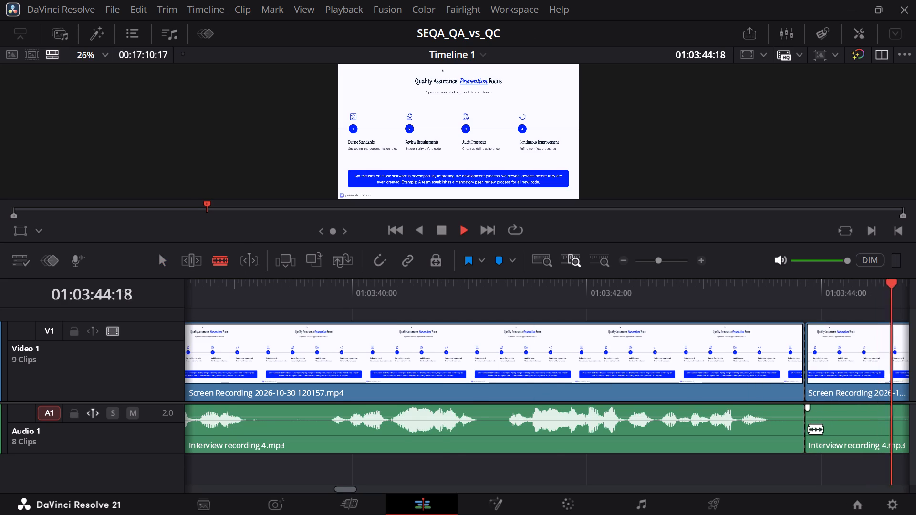
pyautogui.press('space')
pyautogui.click(647, 390)
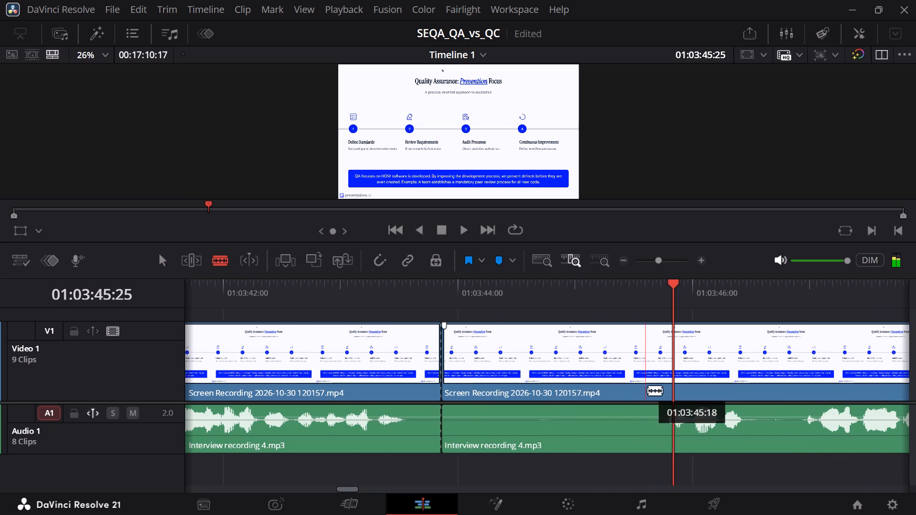
pyautogui.click(649, 437)
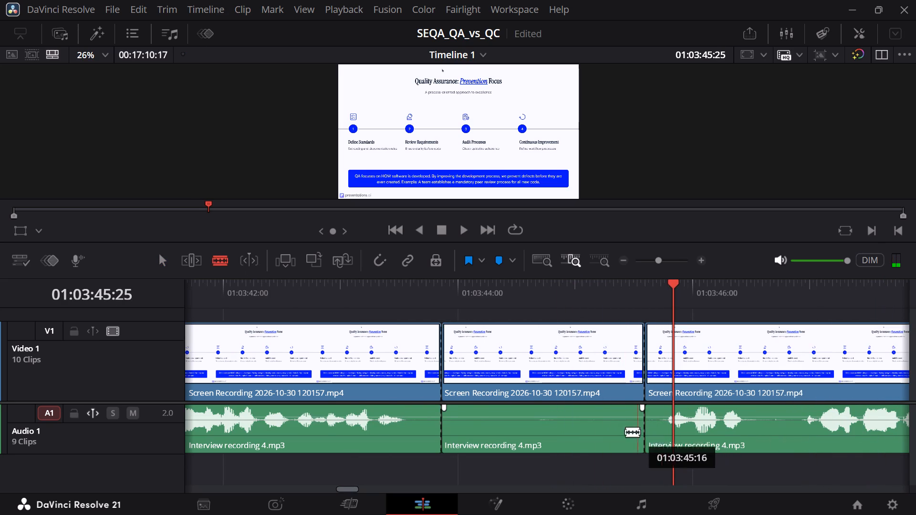
# Ripple delete the silent video and audio pieces between about 01:03:43:26 and 01:03:45:18.
pyautogui.click(163, 256)
pyautogui.click(556, 352)
pyautogui.click(567, 422)
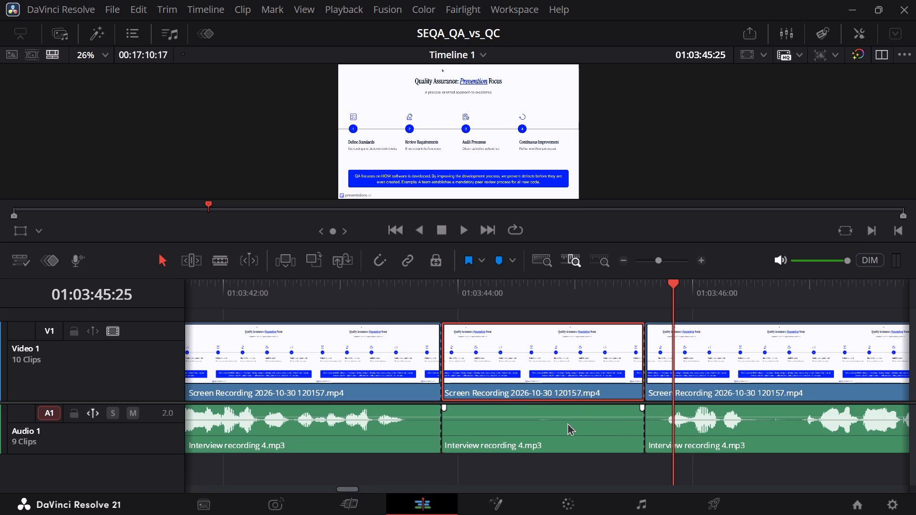
pyautogui.press('Delete')
pyautogui.click(556, 373)
pyautogui.press('Delete')
# Play on to about 01:04:10:04 and split Video 1 and Audio 1 around the silence, at about 01:04:07:19 and 01:04:08:26.
pyautogui.press('space')
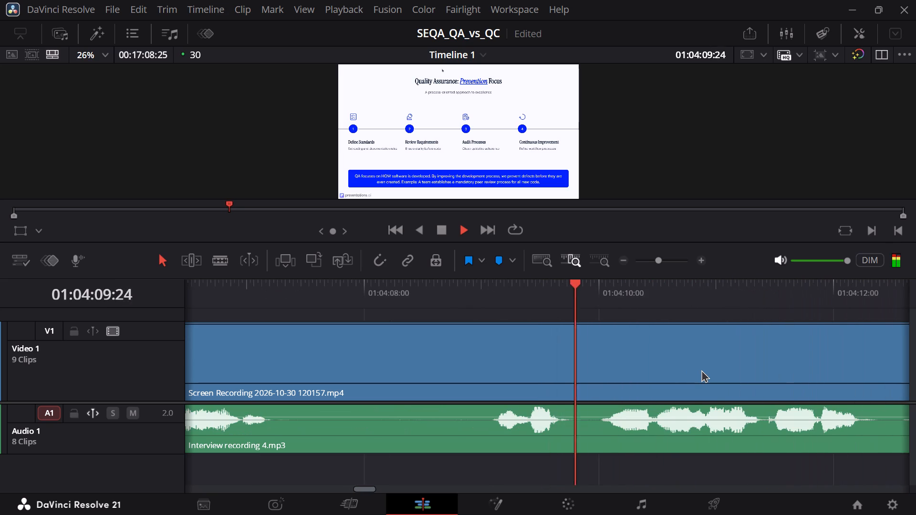
pyautogui.press('space')
pyautogui.click(215, 258)
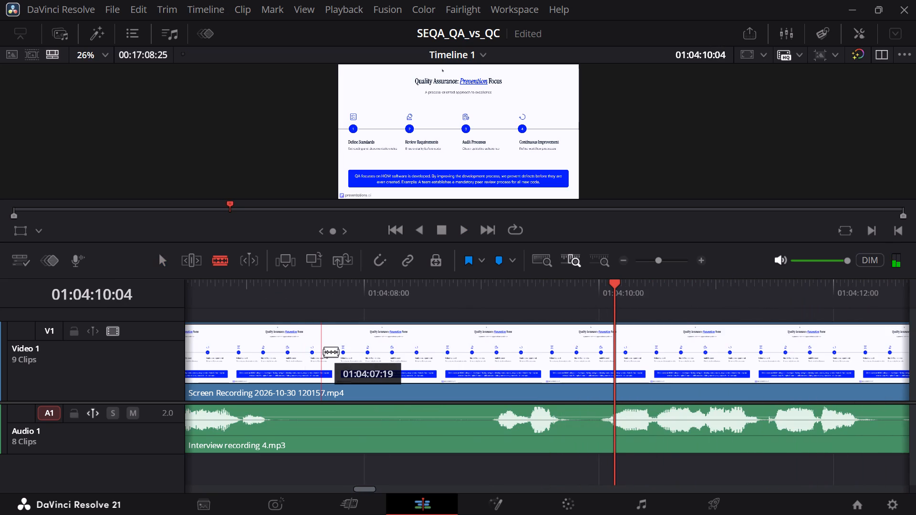
pyautogui.click(323, 351)
pyautogui.click(322, 413)
pyautogui.click(473, 350)
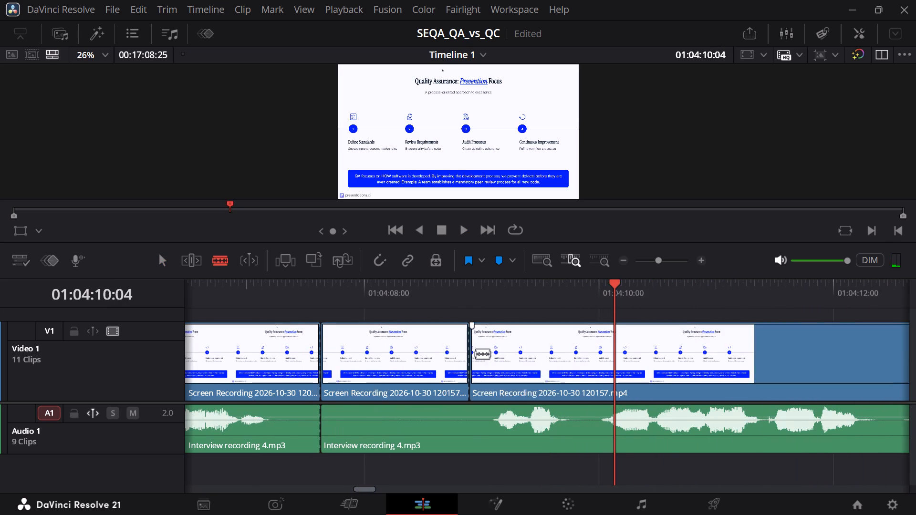
pyautogui.click(468, 420)
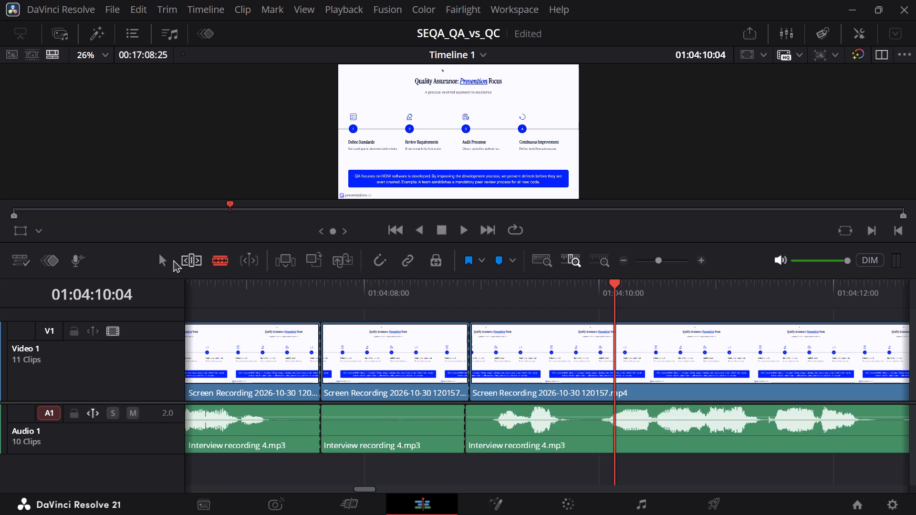
# Ripple delete the silent video and audio pieces between about 01:04:07:19 and 01:04:08:26.
pyautogui.click(173, 259)
pyautogui.click(342, 348)
pyautogui.press('Delete')
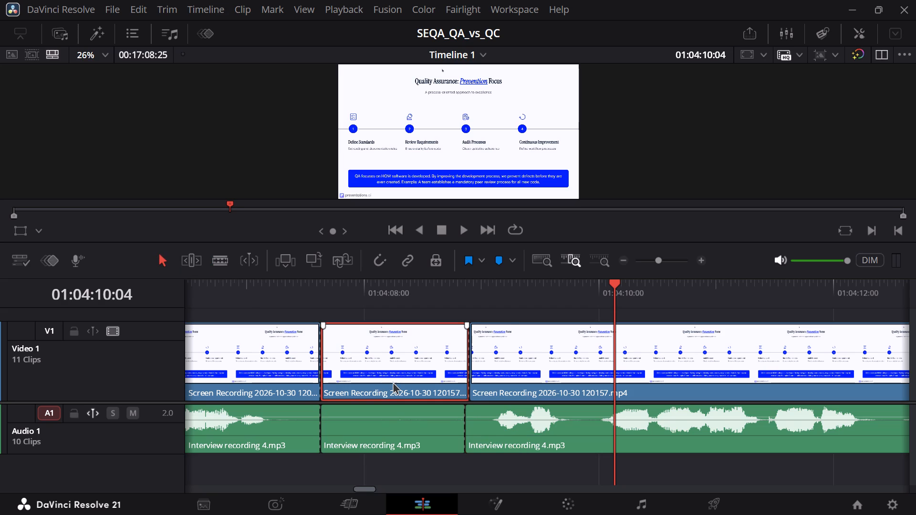
pyautogui.click(363, 430)
pyautogui.press('Delete')
# Play from about 01:04:07 to 01:04:23:03 and split Video 1 and Audio 1 around the silence, at about 01:04:20:15 and 01:04:23:18.
pyautogui.click(263, 291)
pyautogui.press('space')
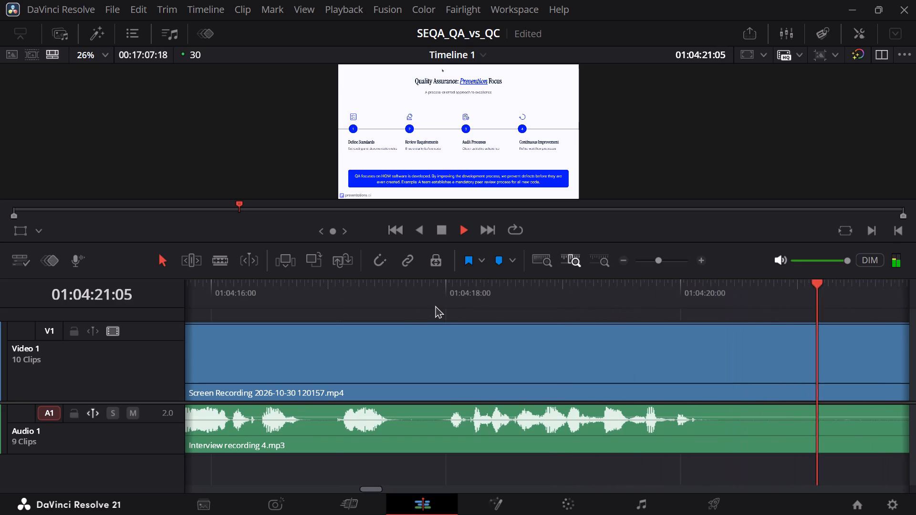
pyautogui.press('space')
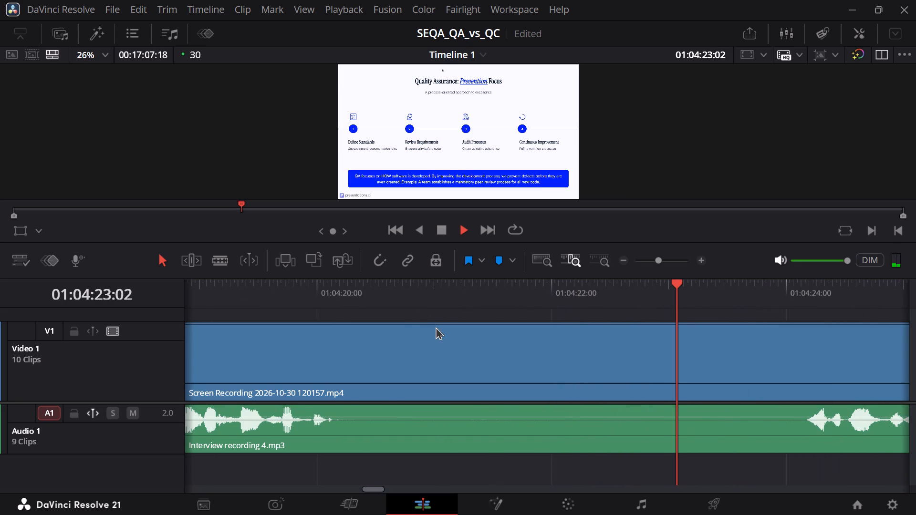
pyautogui.click(225, 264)
pyautogui.click(379, 345)
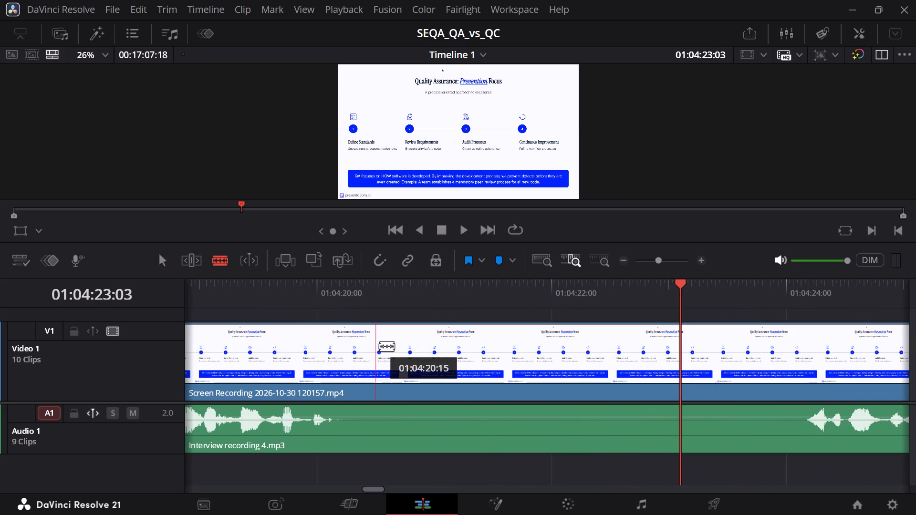
pyautogui.click(370, 416)
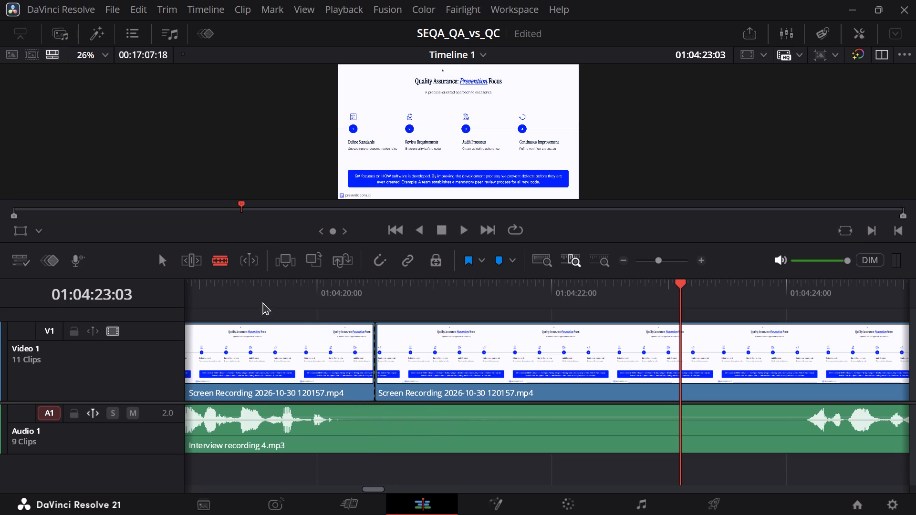
pyautogui.click(375, 408)
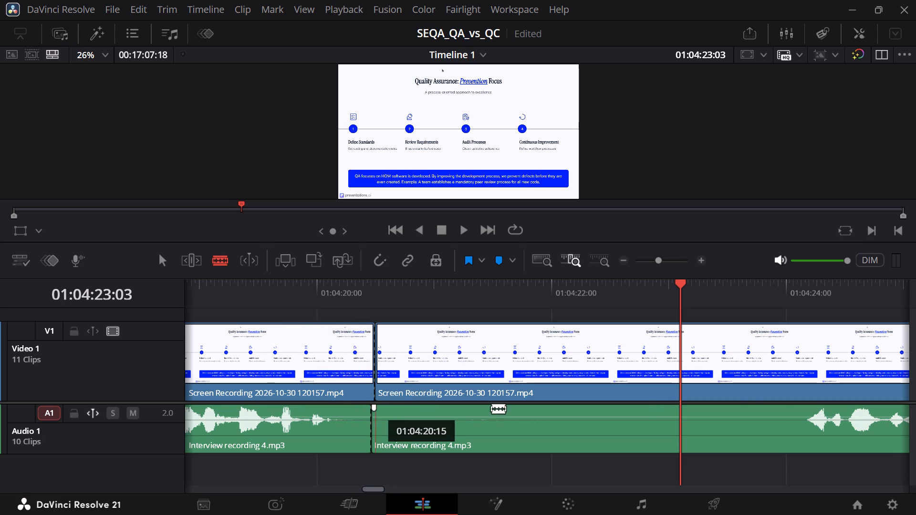
pyautogui.click(741, 367)
pyautogui.click(742, 416)
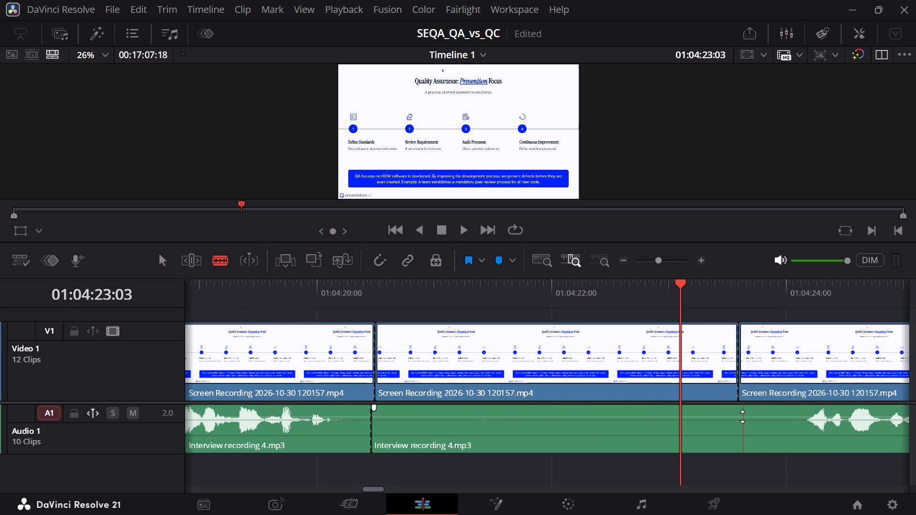
pyautogui.click(741, 428)
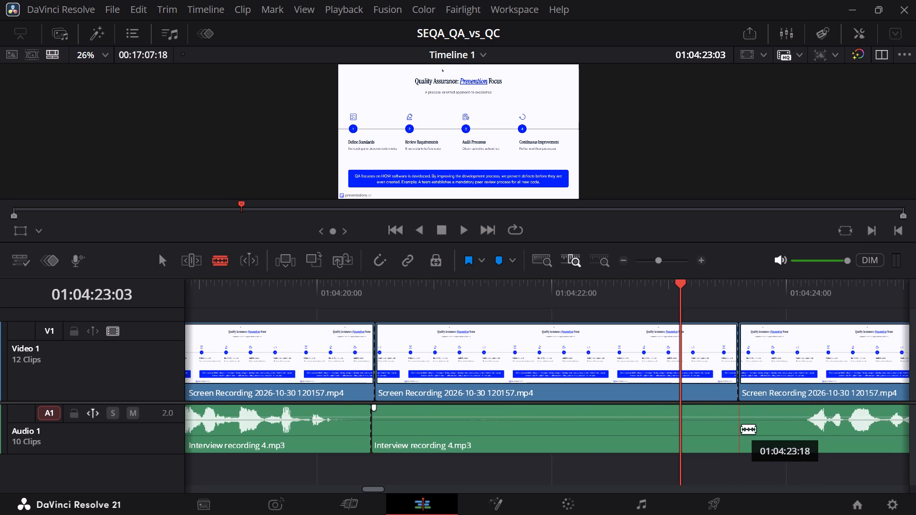
# Ripple delete the silent video and audio pieces between about 01:04:20:15 and 01:04:23:18.
pyautogui.click(174, 257)
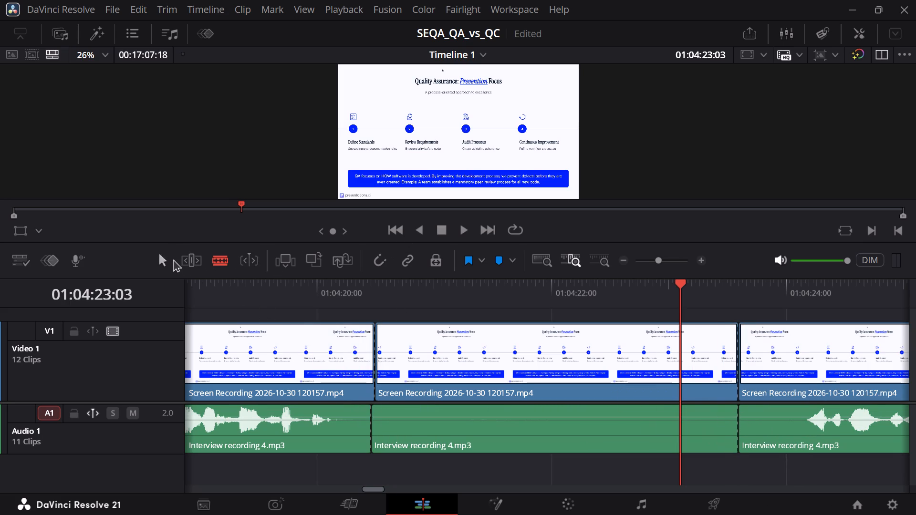
pyautogui.click(170, 260)
pyautogui.click(463, 345)
pyautogui.press('Delete')
pyautogui.click(527, 442)
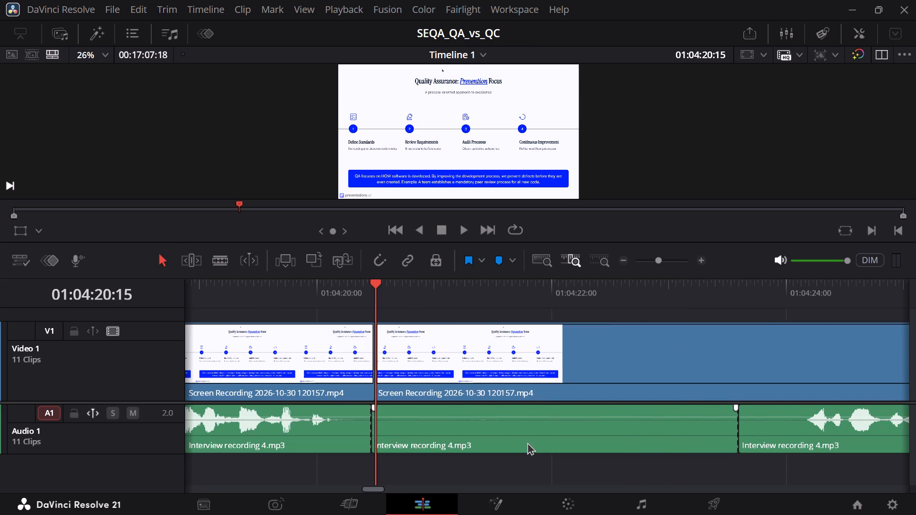
pyautogui.press('Delete')
# Play from about 01:04:20 across the join at 01:04:20:15 and listen on past 01:04:39 for the next pause.
pyautogui.click(333, 294)
pyautogui.press('space')
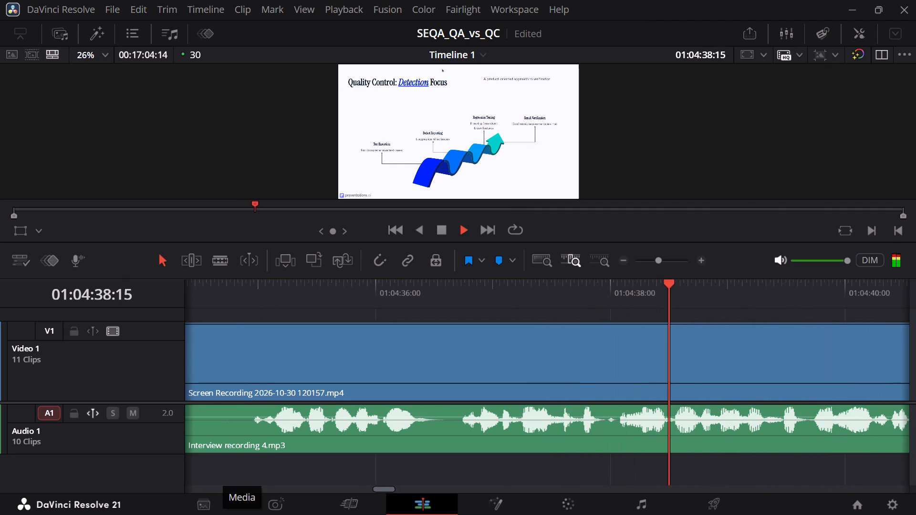
pyautogui.press('space')
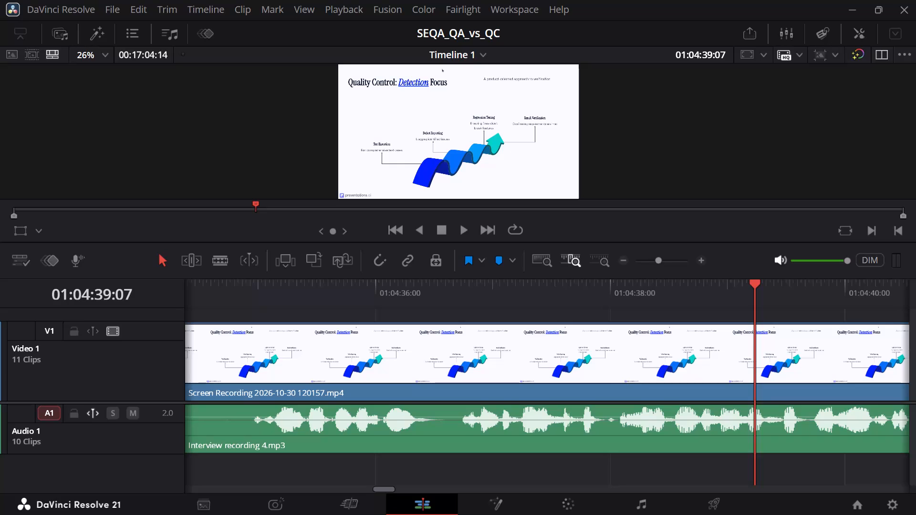
pyautogui.press('space')
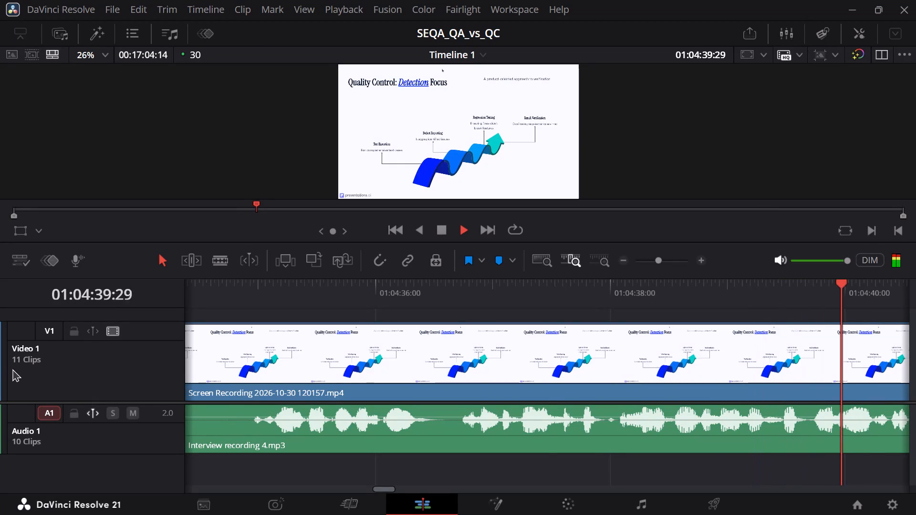
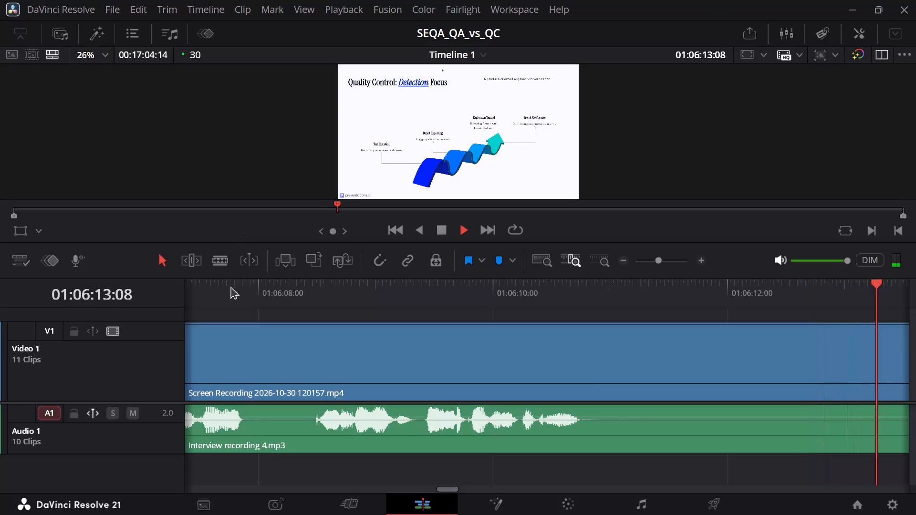
# Stop playback and split Video 1 and Audio 1 around the silence, at about 01:06:11:12 and 01:06:15:04.
pyautogui.click(447, 228)
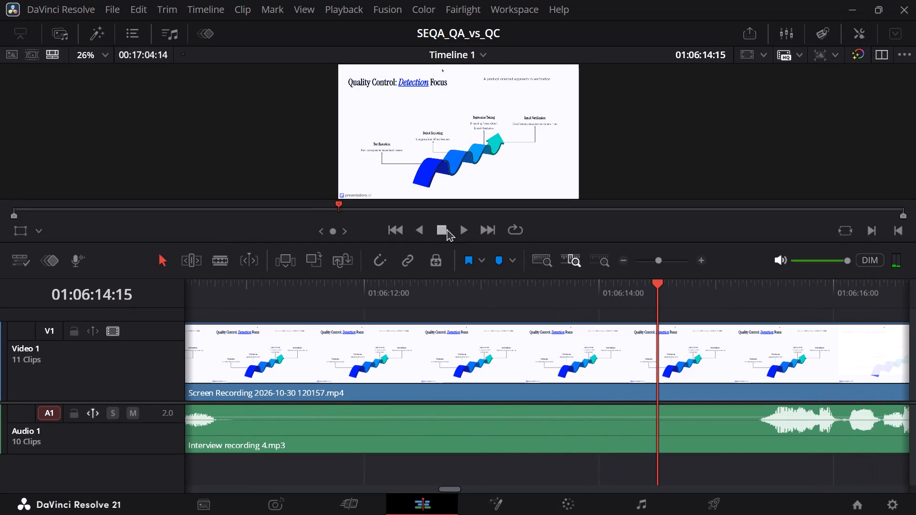
pyautogui.click(219, 259)
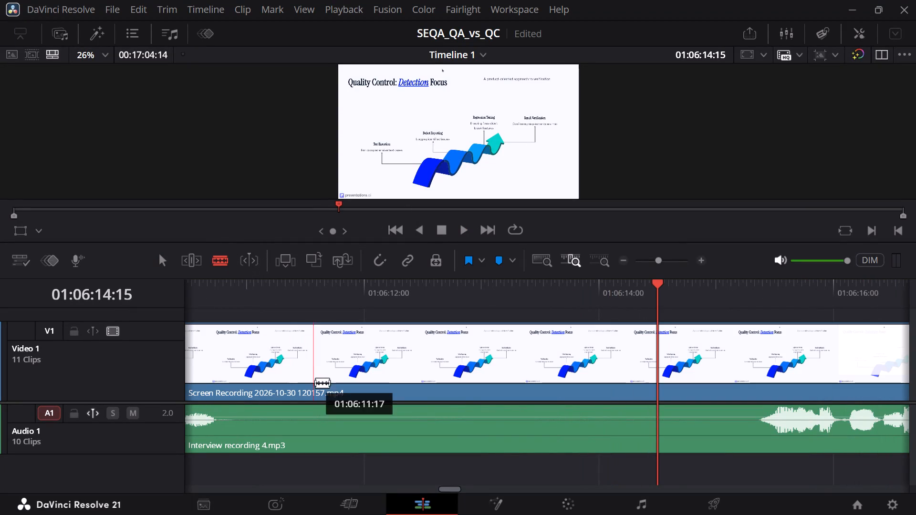
pyautogui.click(295, 370)
pyautogui.click(294, 431)
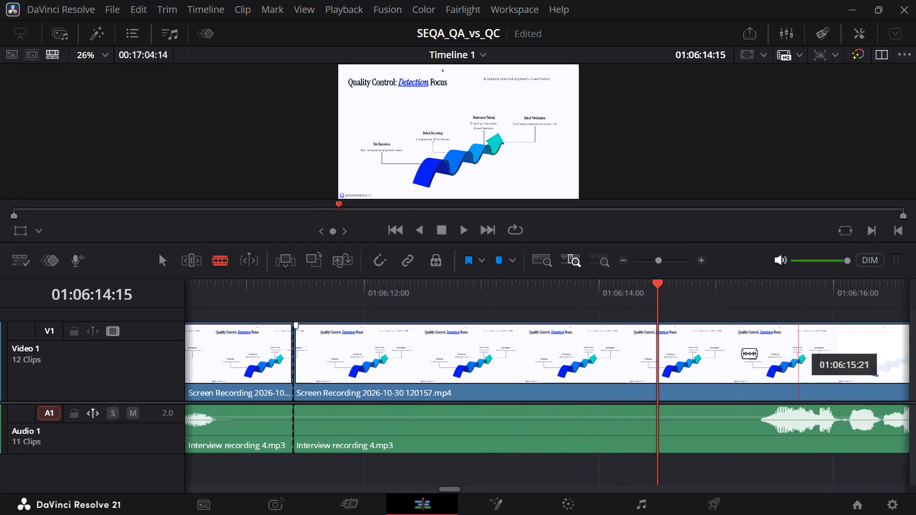
pyautogui.click(736, 356)
pyautogui.click(732, 427)
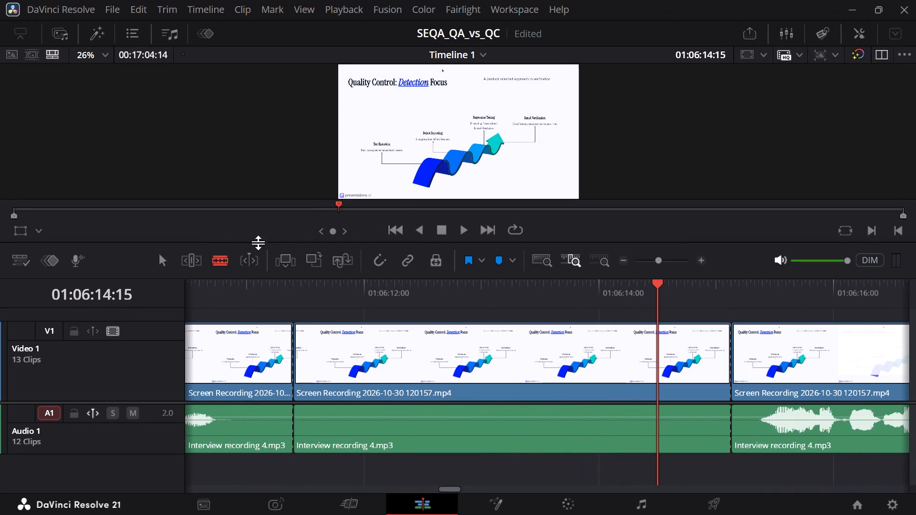
# Ripple delete the silent video and audio pieces between about 01:06:11:12 and 01:06:15:04.
pyautogui.click(163, 267)
pyautogui.click(391, 322)
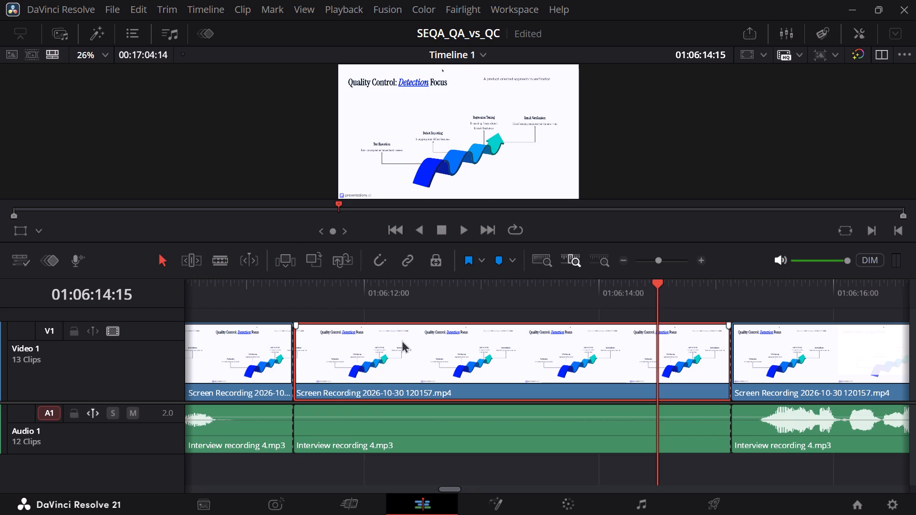
pyautogui.press('Delete')
pyautogui.click(441, 403)
pyautogui.click(435, 420)
pyautogui.press('Delete')
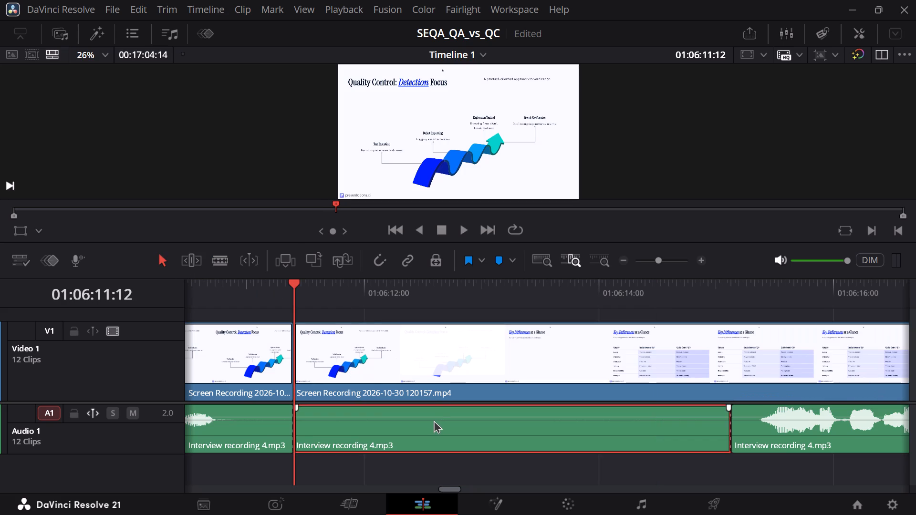
# Play from about 01:06:11:02 across the join at 01:06:11:12 to check the cut.
pyautogui.click(255, 292)
pyautogui.press('space')
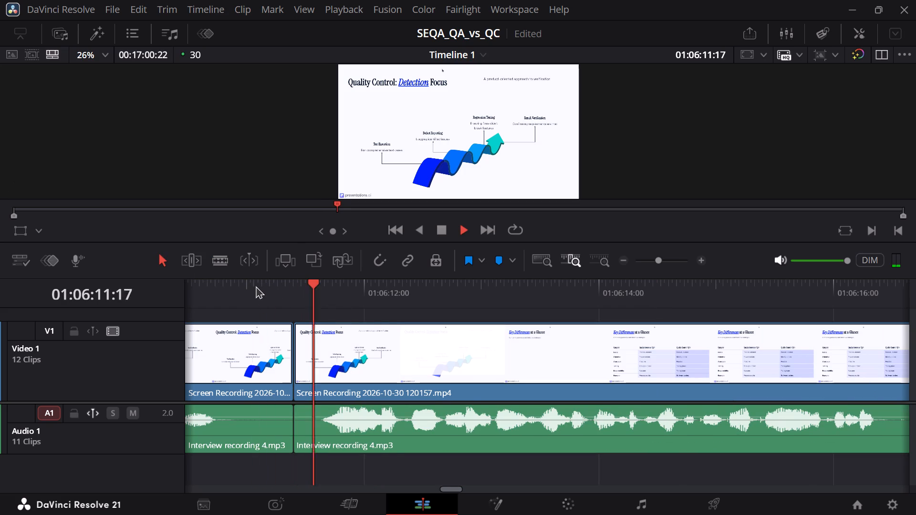
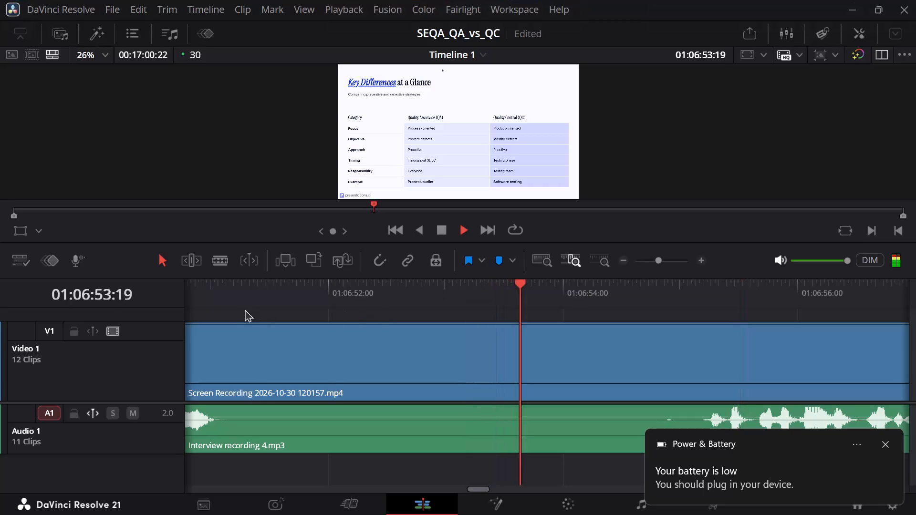
# Replay the narration from about 01:06:29:14 to about 01:06:51:15, skipping ahead, to locate the next passage to cut.
pyautogui.click(215, 296)
pyautogui.press('space')
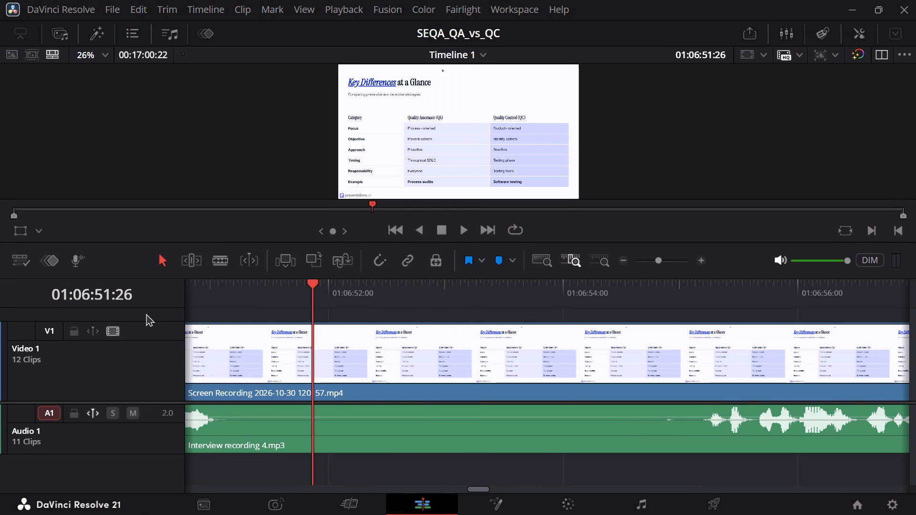
pyautogui.moveTo(183, 291); pyautogui.dragTo(196, 295)
pyautogui.click(200, 296)
pyautogui.click(187, 290)
pyautogui.moveTo(188, 290); pyautogui.dragTo(182, 290)
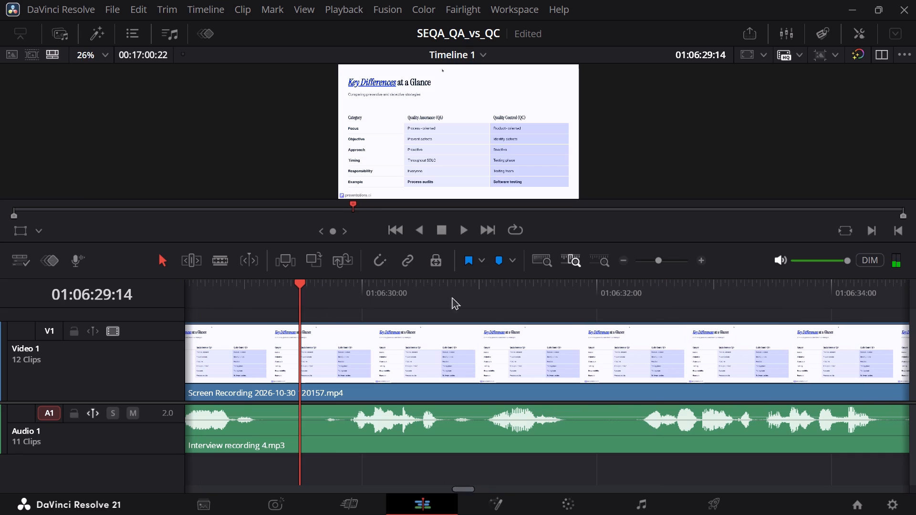
pyautogui.press('space')
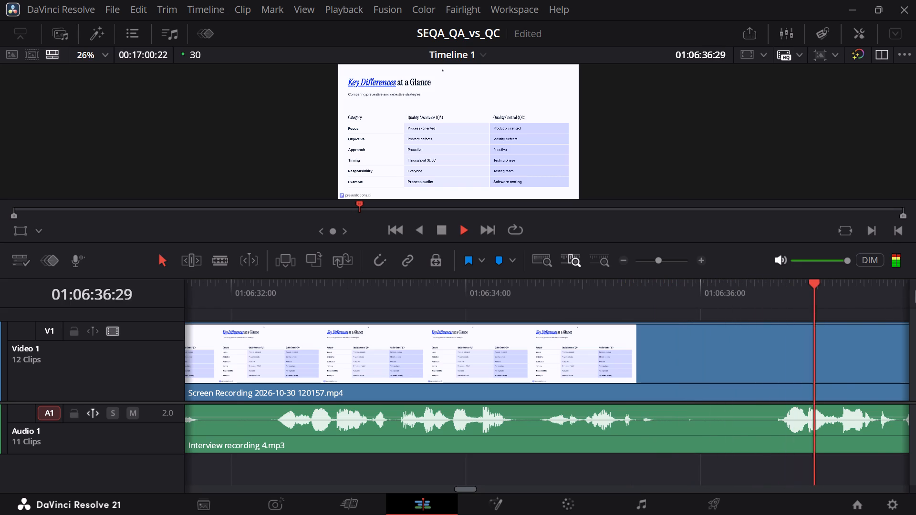
pyautogui.click(895, 300)
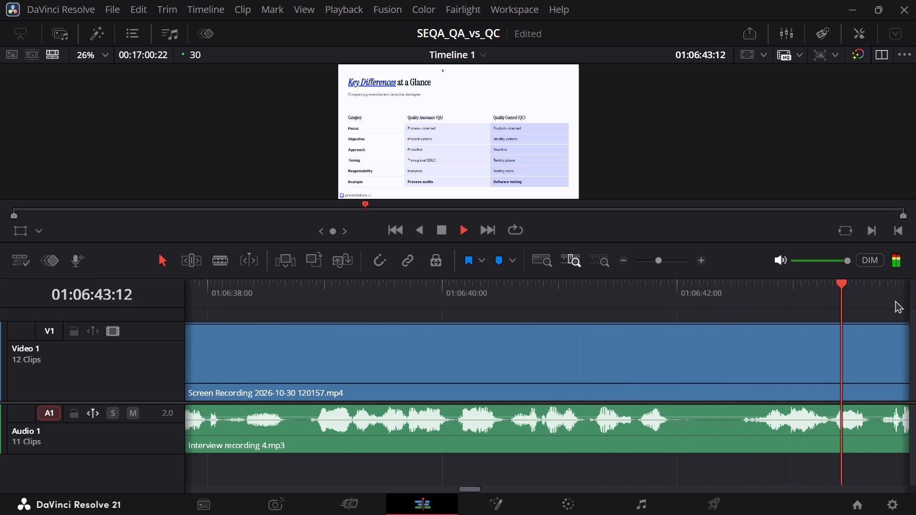
pyautogui.click(895, 300)
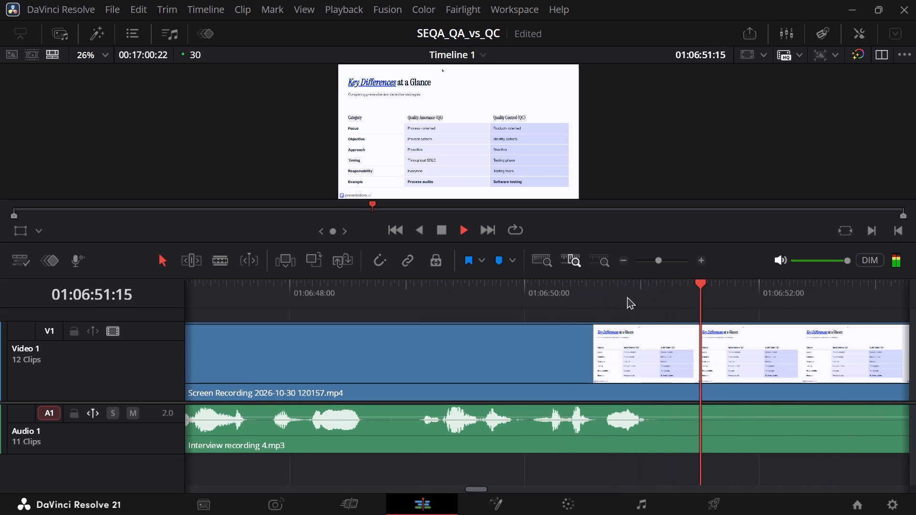
# Find the start of the unwanted passage by replaying around 01:06:50:00, and split Video 1 and Audio 1 at about 01:06:49:27.
pyautogui.click(460, 298)
pyautogui.press('space')
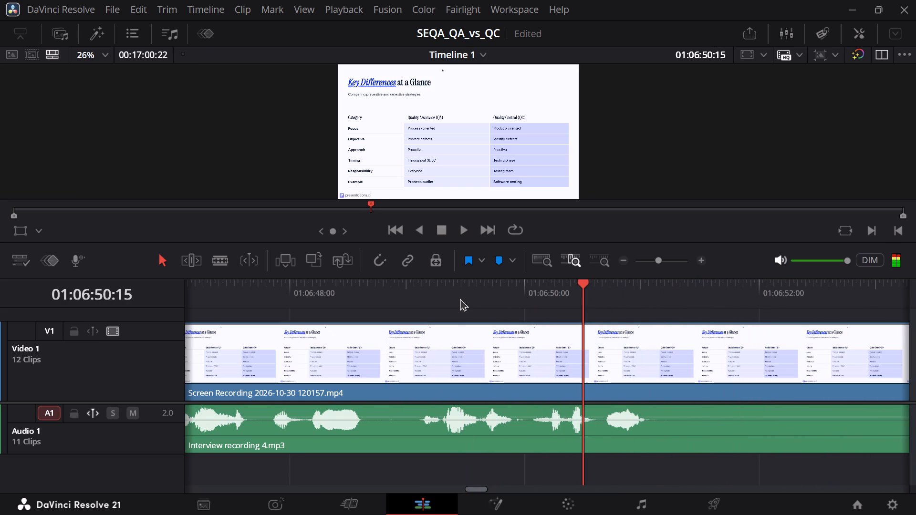
pyautogui.click(459, 298)
pyautogui.click(505, 300)
pyautogui.press('space')
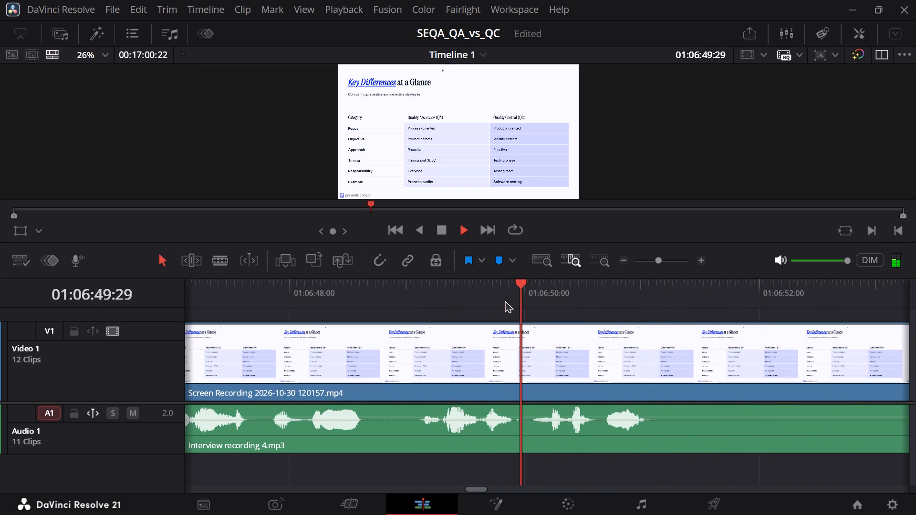
pyautogui.click(470, 296)
pyautogui.press('space')
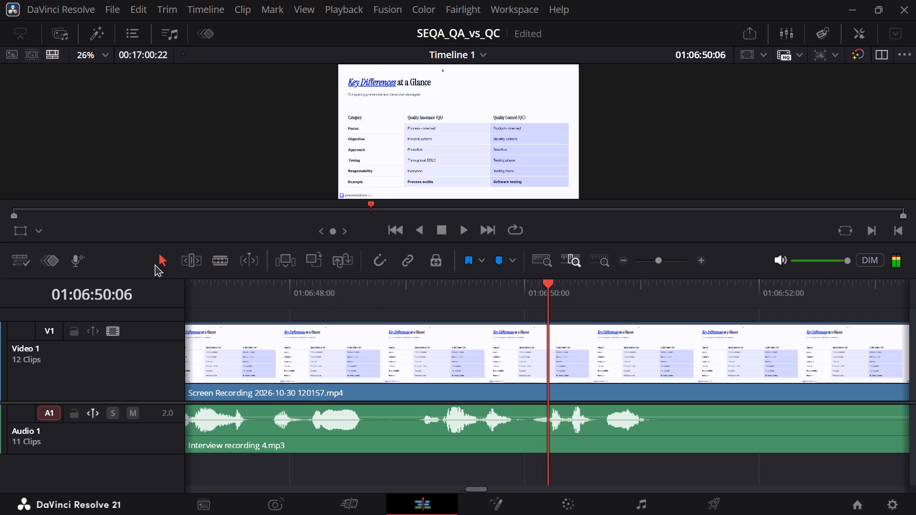
pyautogui.click(219, 257)
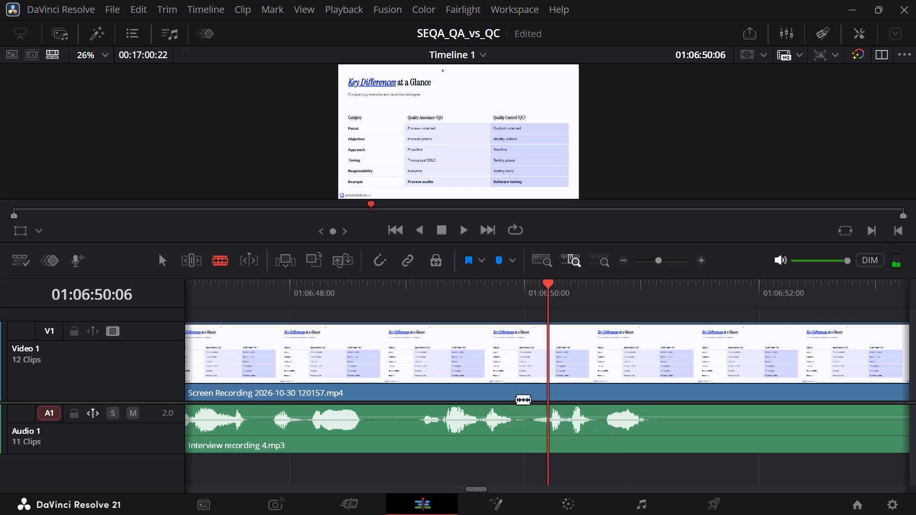
pyautogui.click(516, 396)
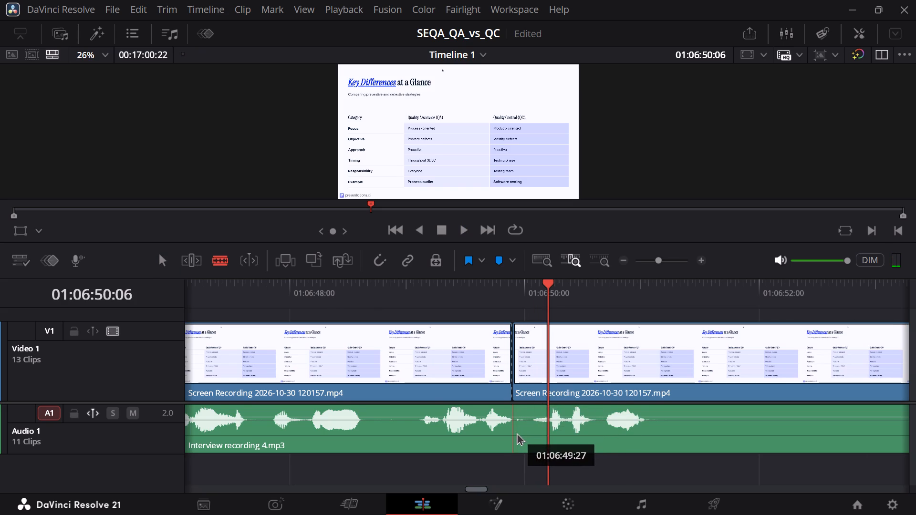
pyautogui.click(517, 433)
# Play from 01:06:48:23 past the split at 01:06:49:27 to check where the unwanted passage starts.
pyautogui.click(381, 301)
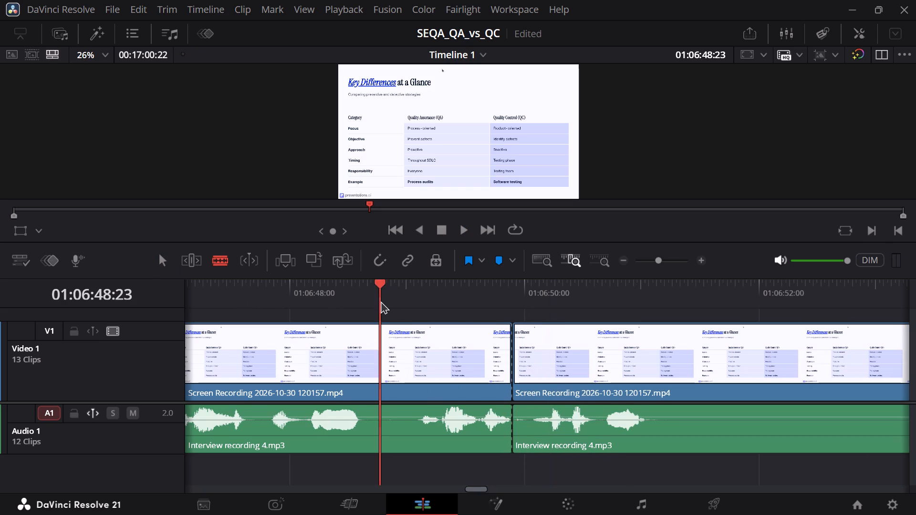
pyautogui.press('space')
pyautogui.press('space')
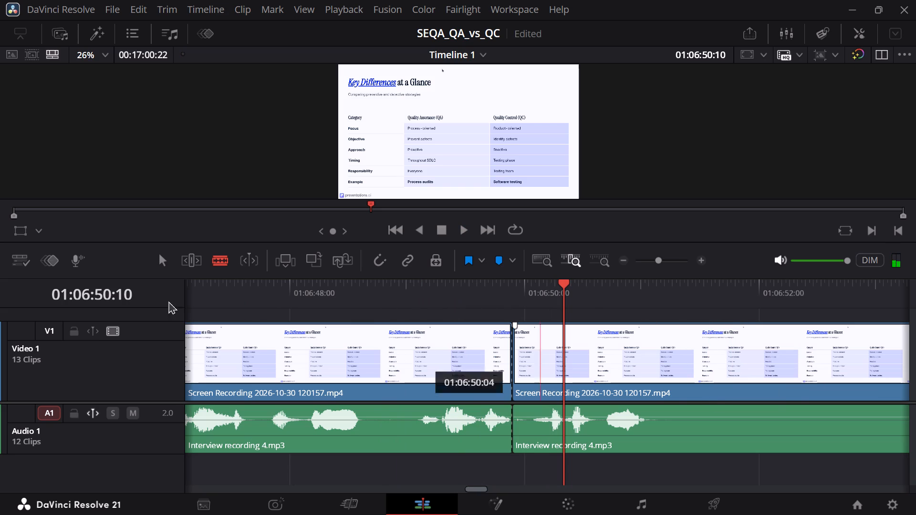
# Find where speech resumes after the silence and split Video 1 and Audio 1 just before it, at about 01:06:55:04.
pyautogui.click(163, 268)
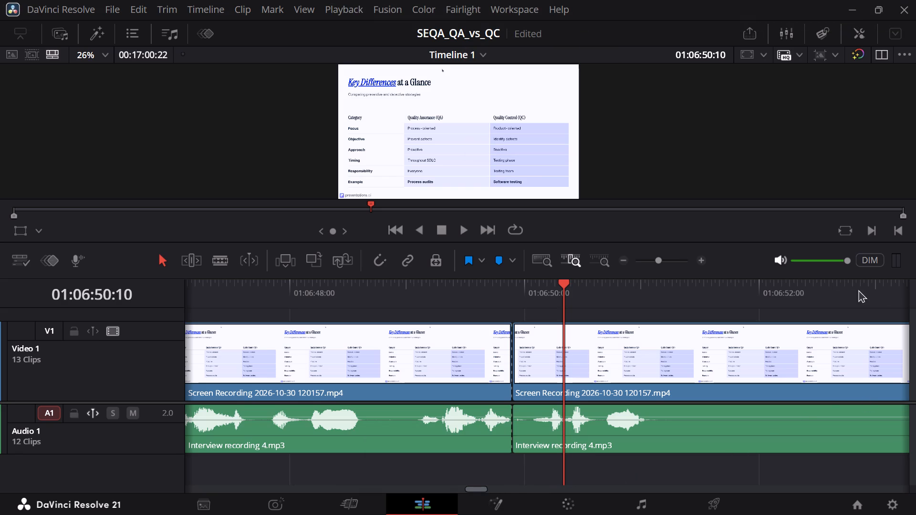
pyautogui.click(890, 290)
pyautogui.press('space')
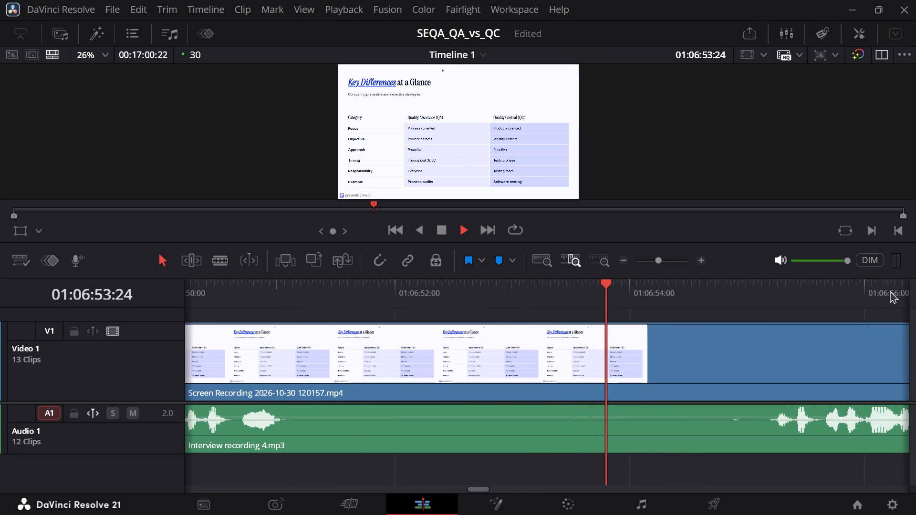
pyautogui.press('space')
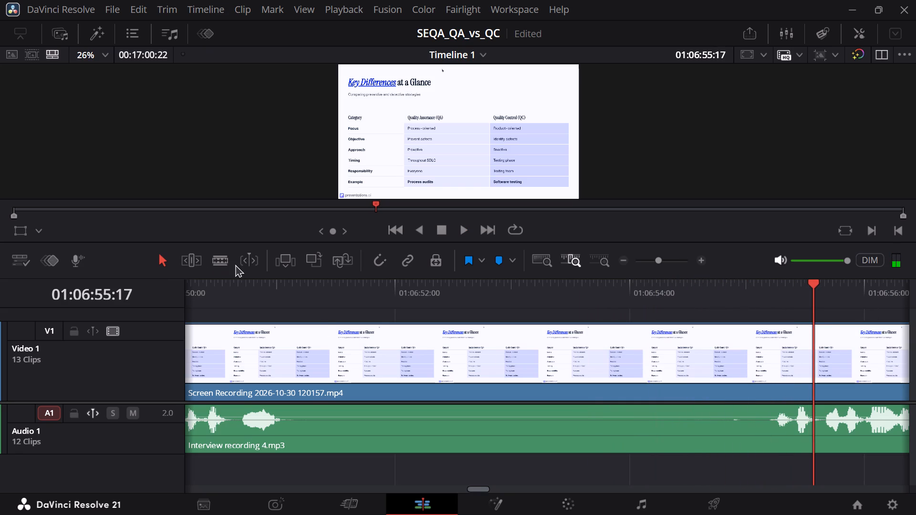
pyautogui.click(214, 264)
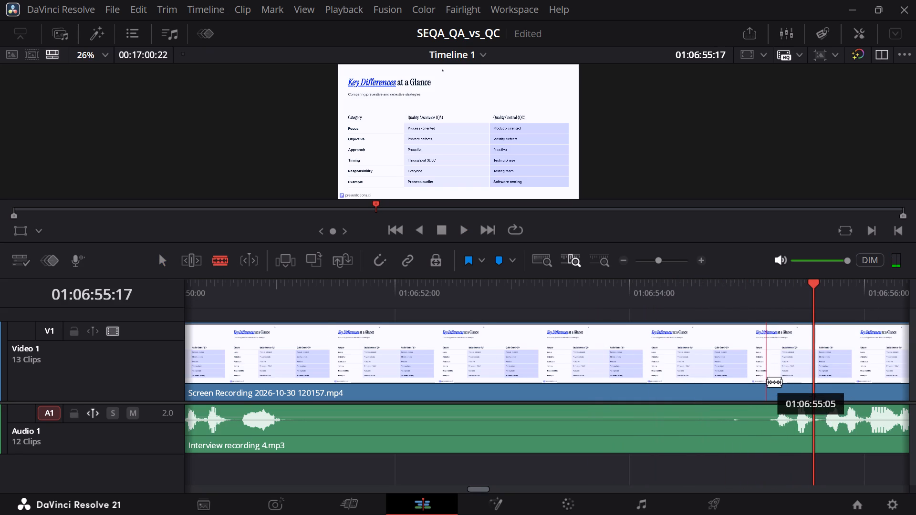
pyautogui.click(764, 380)
pyautogui.click(763, 427)
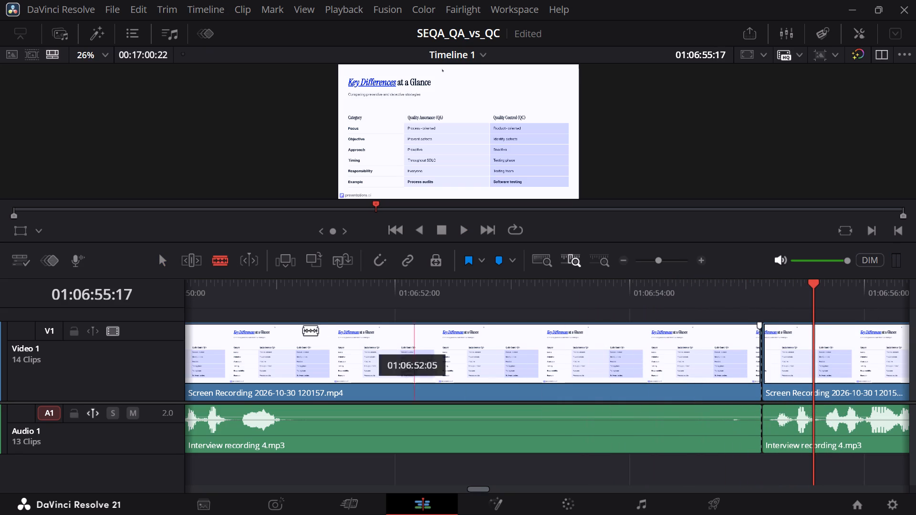
# Ripple delete the unwanted video and audio pieces between about 01:06:49:27 and 01:06:55:04.
pyautogui.click(158, 267)
pyautogui.click(417, 372)
pyautogui.press('Delete')
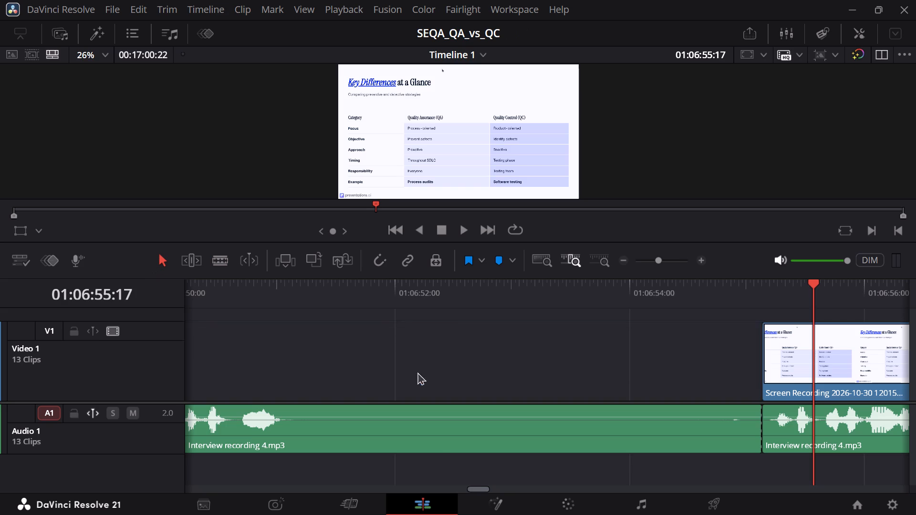
pyautogui.click(439, 433)
pyautogui.press('Delete')
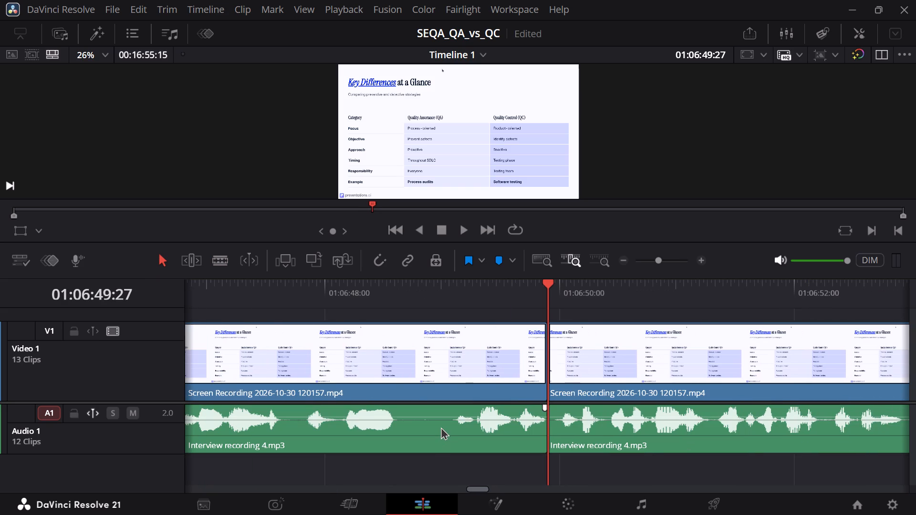
# Play from about 01:06:48:09 across the join at 01:06:49:27 to check the cut.
pyautogui.click(360, 304)
pyautogui.press('space')
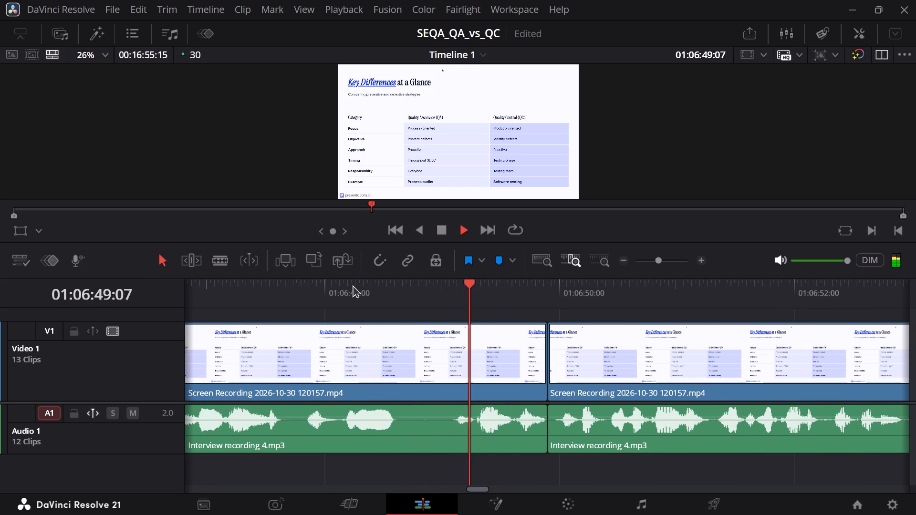
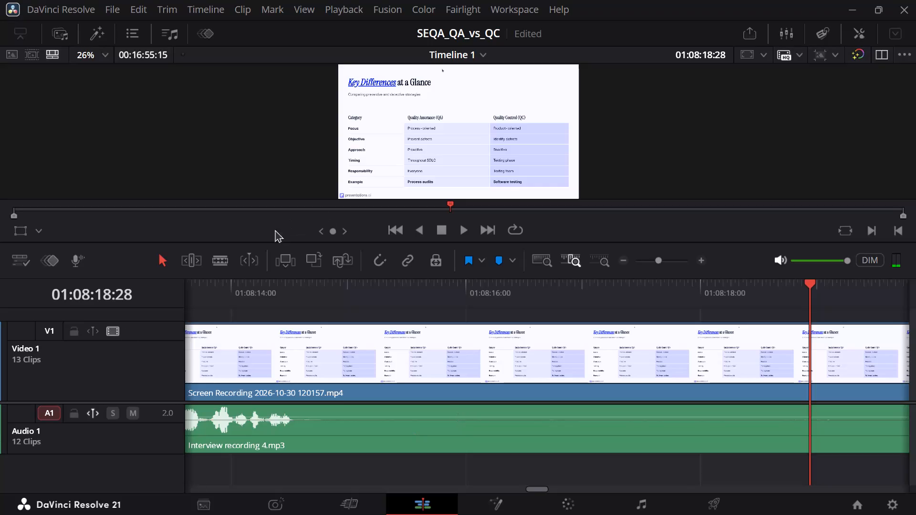
# Split Video 1 and Audio 1 in the silence after the speech ends, at about 01:08:15:09.
pyautogui.click(223, 249)
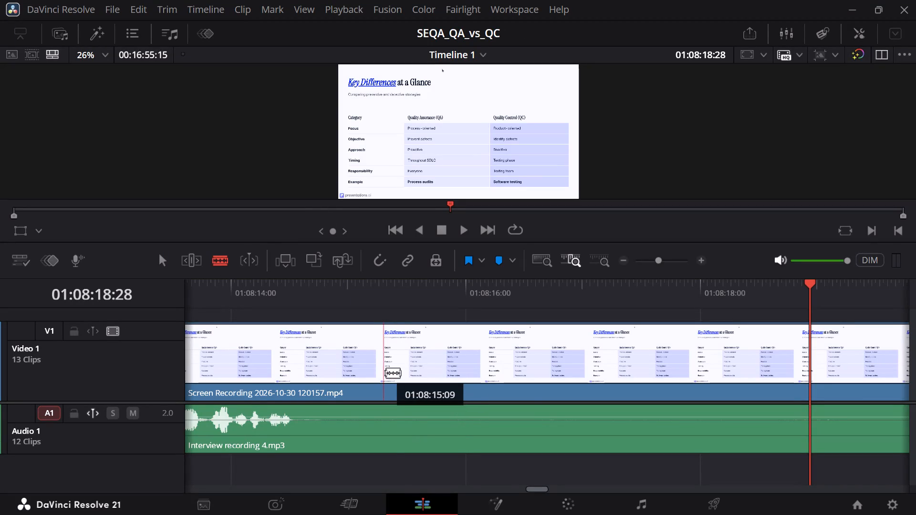
pyautogui.click(385, 372)
pyautogui.click(386, 444)
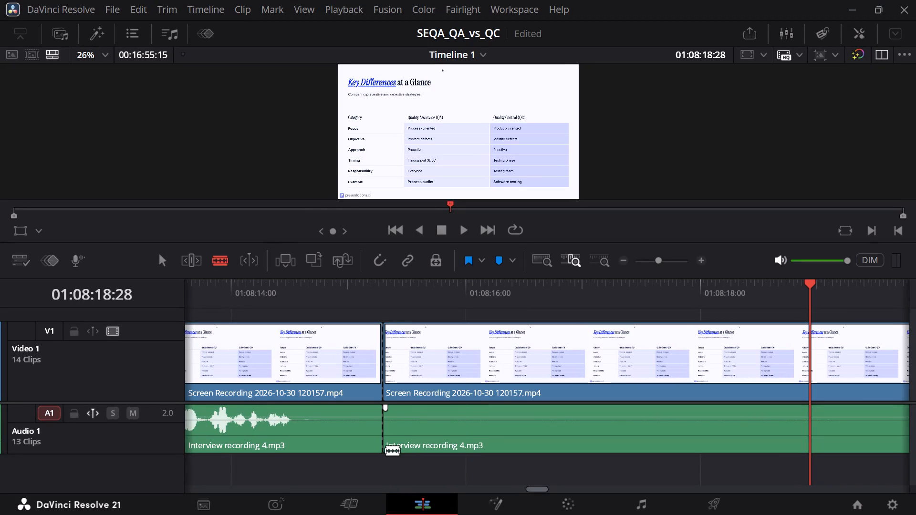
# Find where speech resumes after the silence and split Video 1 and Audio 1 just before it, at about 01:08:19:25.
pyautogui.press('space')
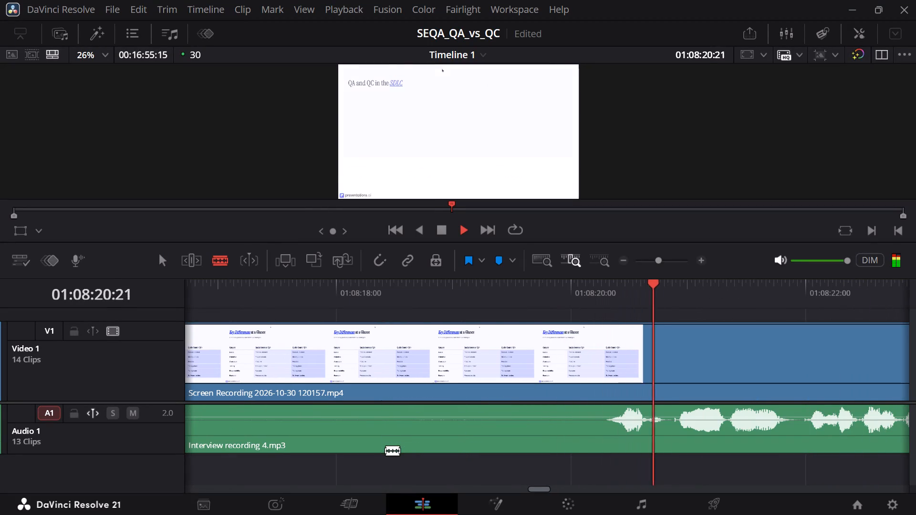
pyautogui.press('space')
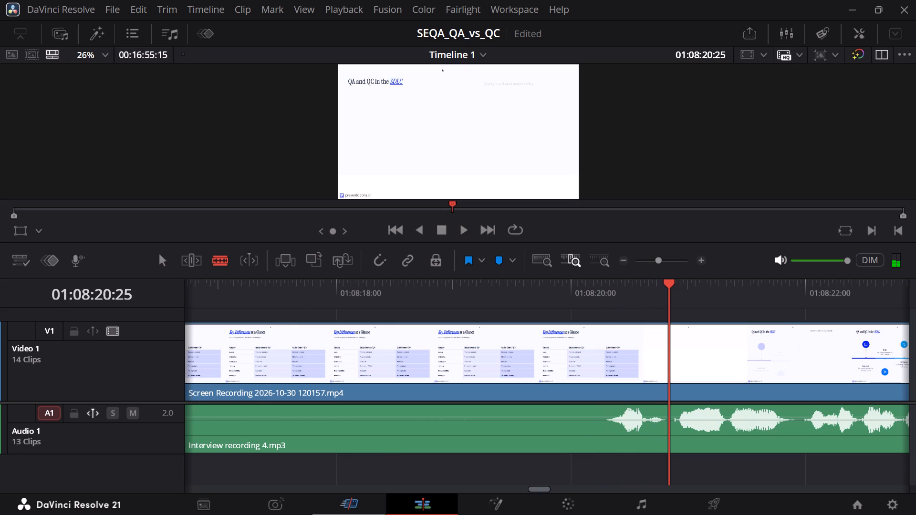
pyautogui.click(552, 359)
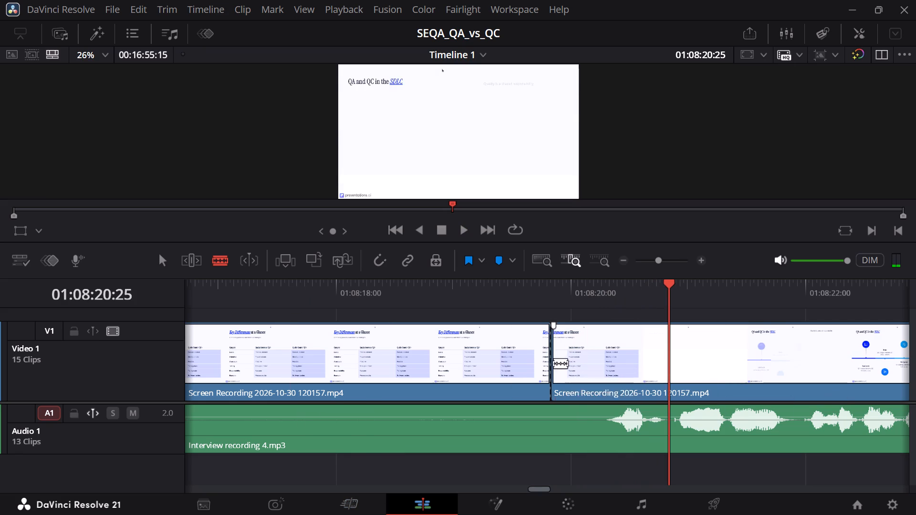
pyautogui.click(552, 417)
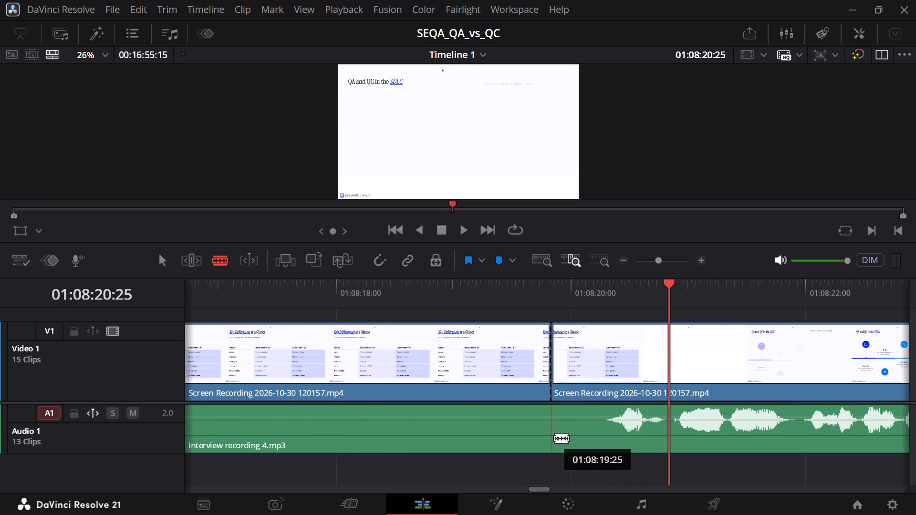
pyautogui.click(554, 437)
# Ripple delete the silent video and audio pieces between about 01:08:15:09 and 01:08:19:25.
pyautogui.click(165, 267)
pyautogui.click(424, 390)
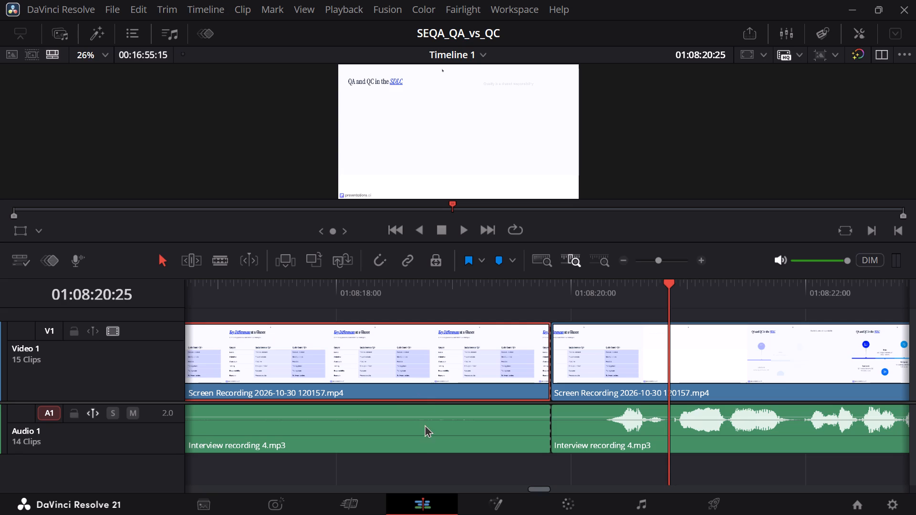
pyautogui.press('Delete')
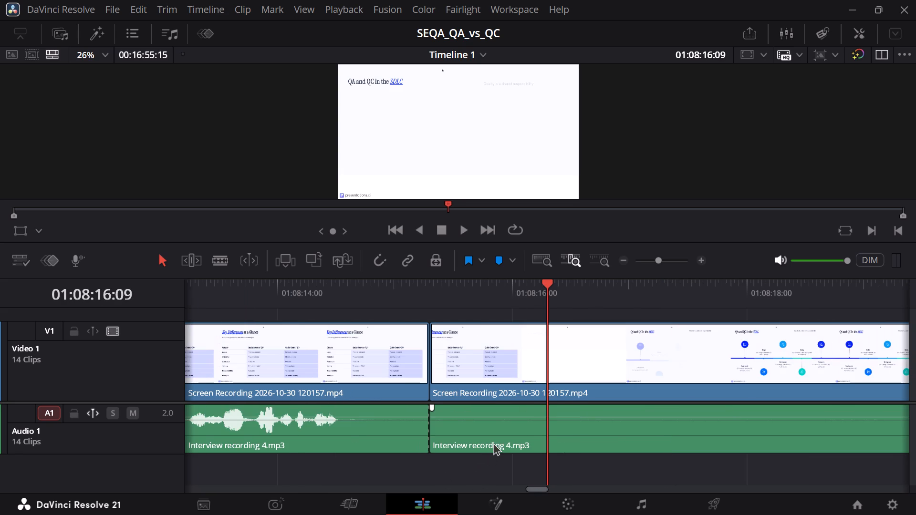
pyautogui.click(493, 443)
pyautogui.press('Delete')
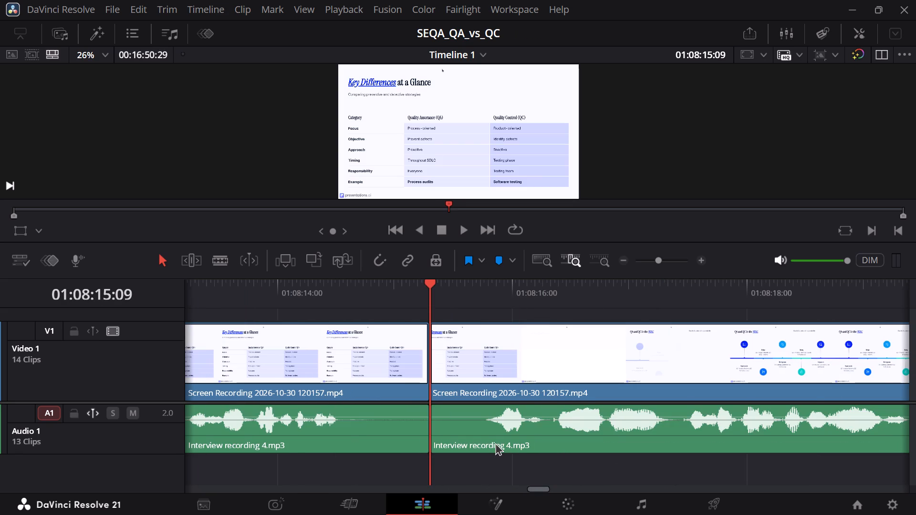
# Play from about 01:08:14:15 across the join at 01:08:15:09 to check the cut.
pyautogui.press('space')
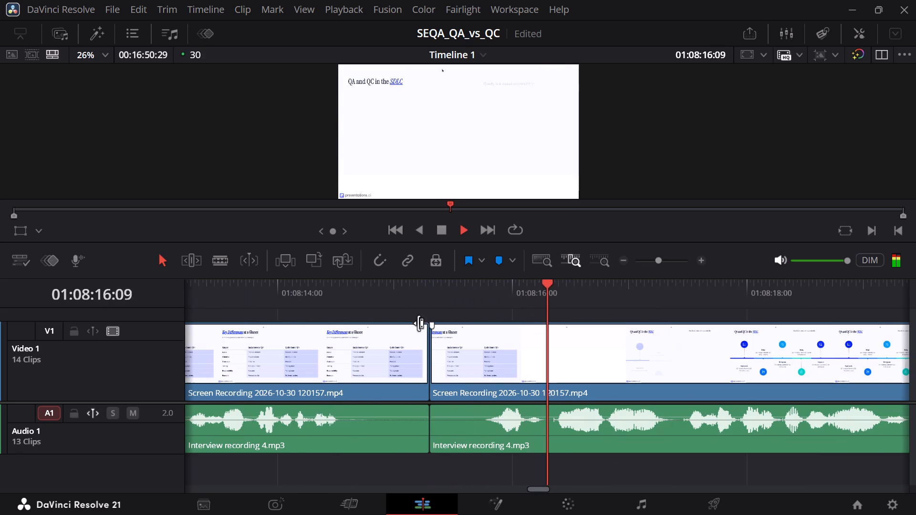
pyautogui.click(337, 288)
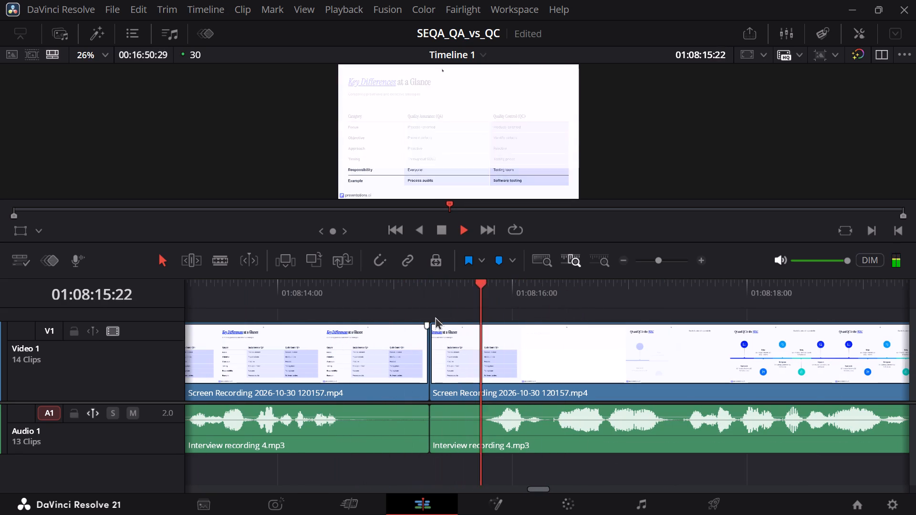
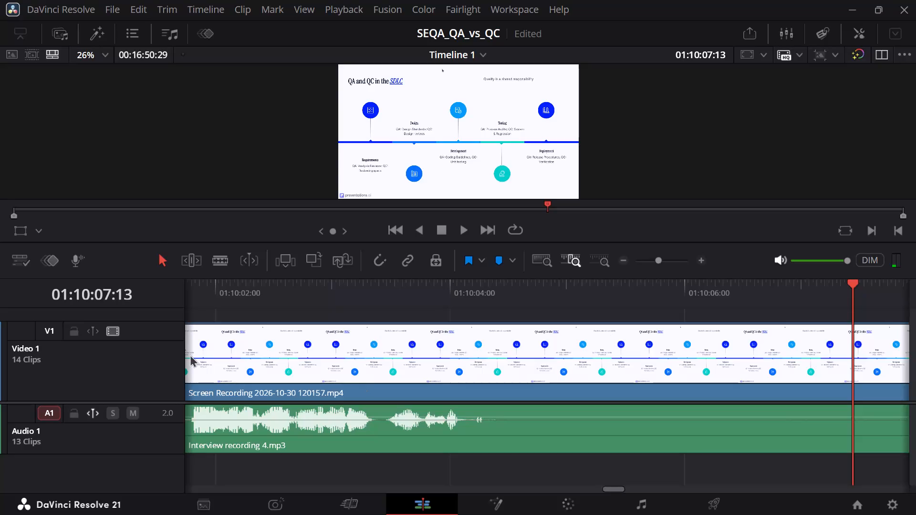
# Split Video 1 and Audio 1 in the silence after the speech ends, at about 01:10:04:17.
pyautogui.click(224, 254)
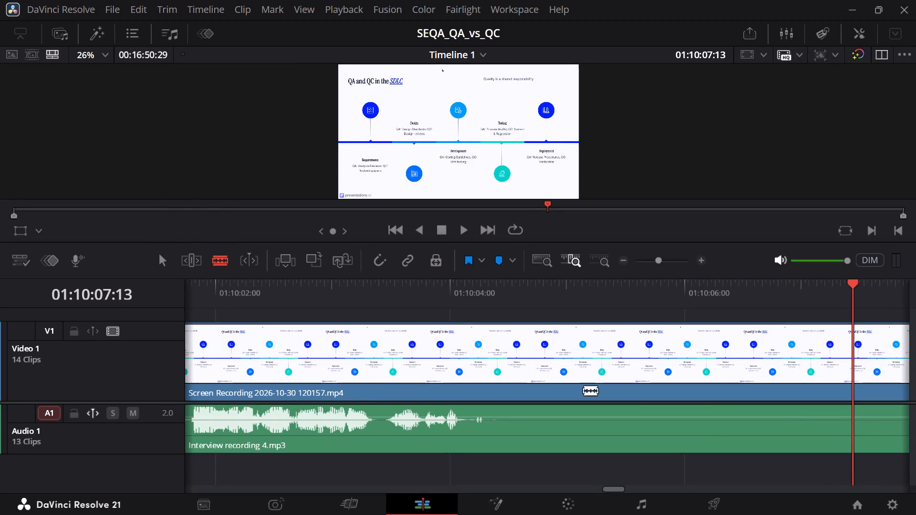
pyautogui.click(518, 371)
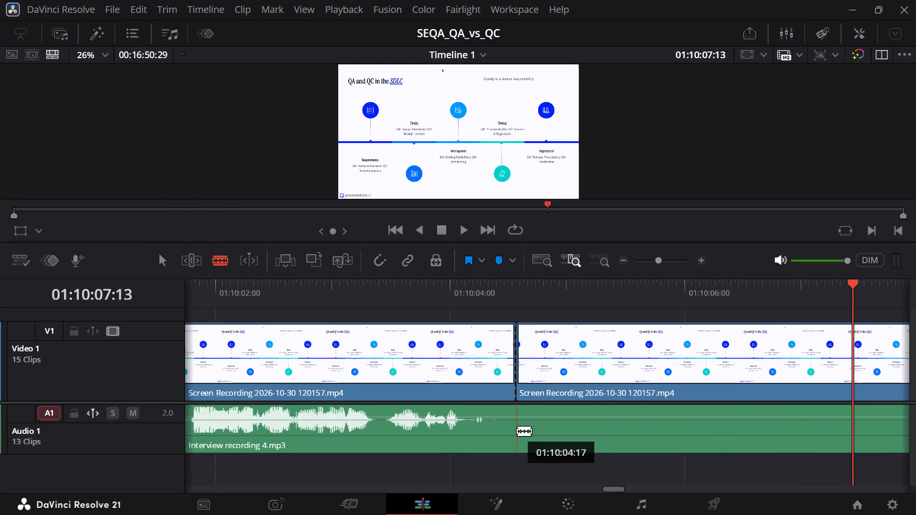
pyautogui.click(517, 430)
# Find where speech resumes after the silence and split Video 1 and Audio 1 just before it, at about 01:10:08:04.
pyautogui.press('space')
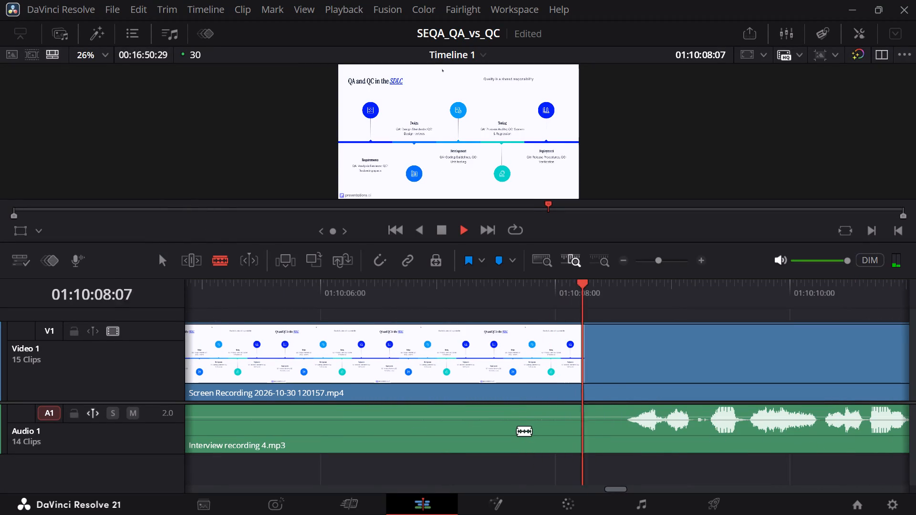
pyautogui.press('space')
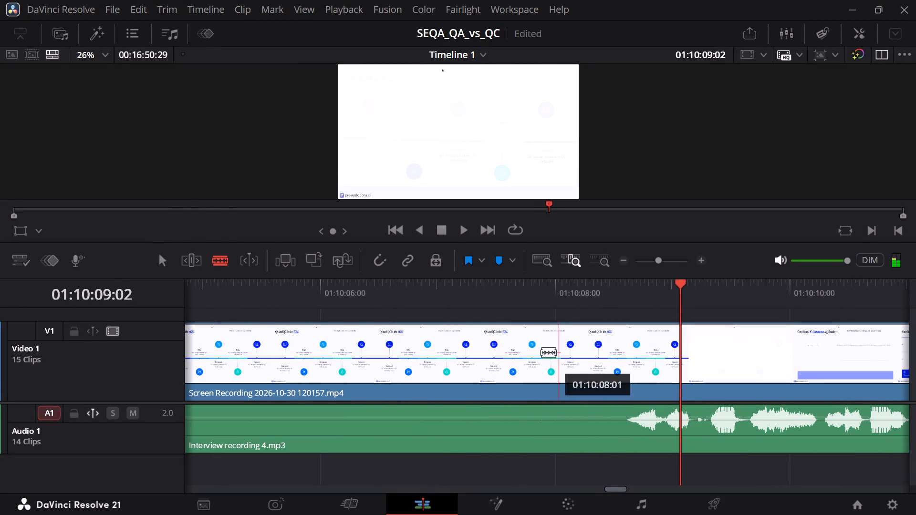
pyautogui.click(577, 353)
pyautogui.click(573, 432)
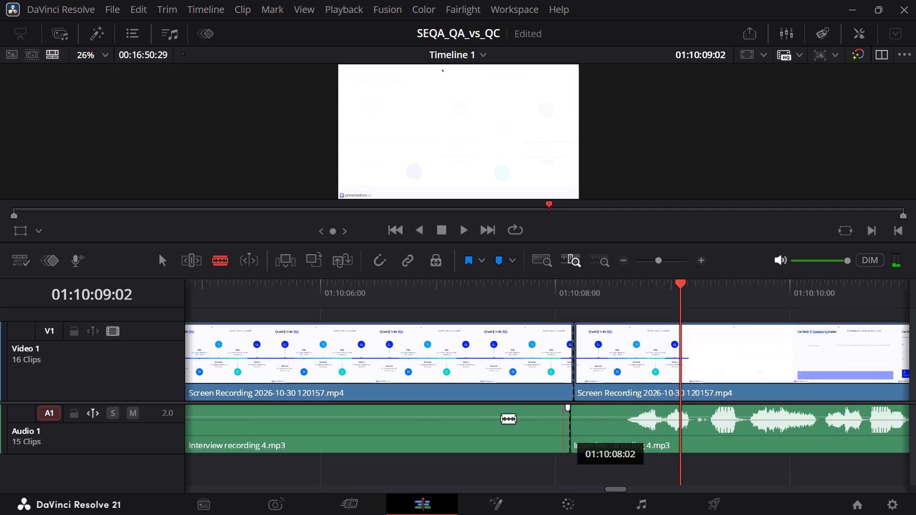
# Ripple delete the silent video and audio pieces between about 01:10:04:17 and 01:10:08:04.
pyautogui.click(159, 262)
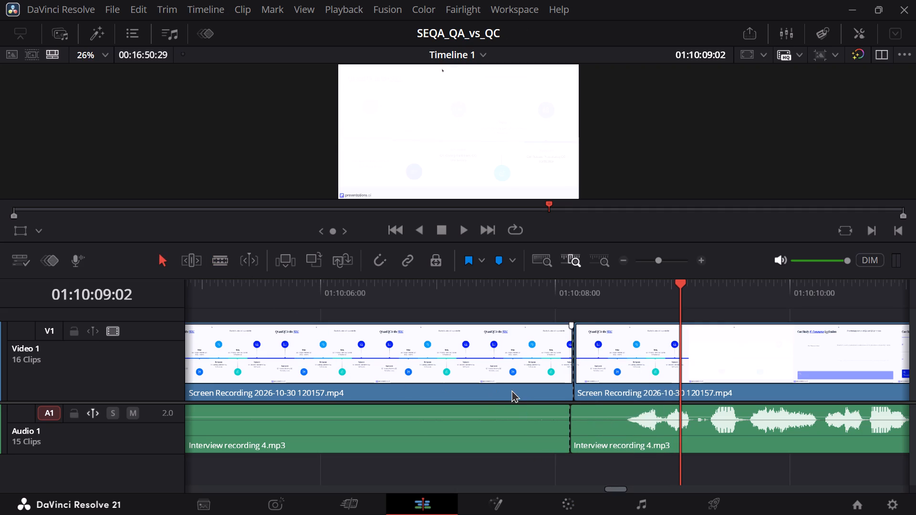
pyautogui.click(511, 390)
pyautogui.press('Delete')
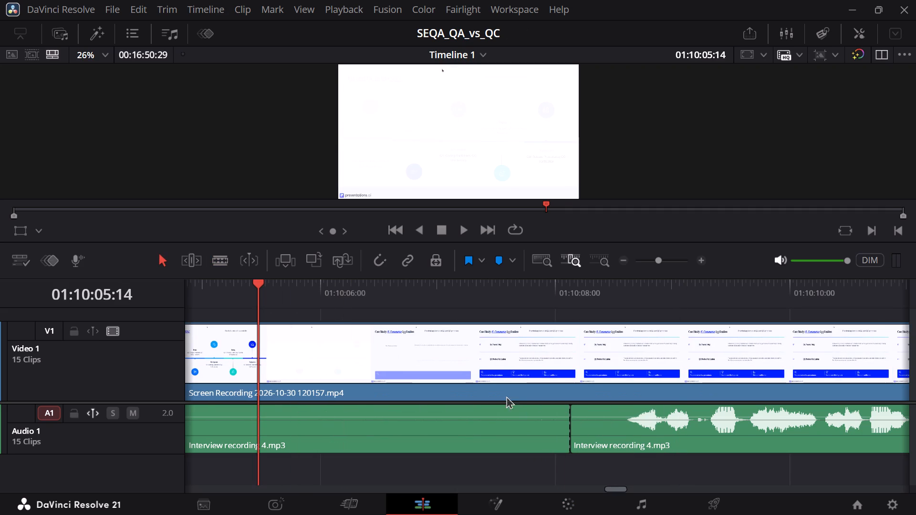
pyautogui.click(467, 435)
pyautogui.press('Delete')
pyautogui.press('Return')
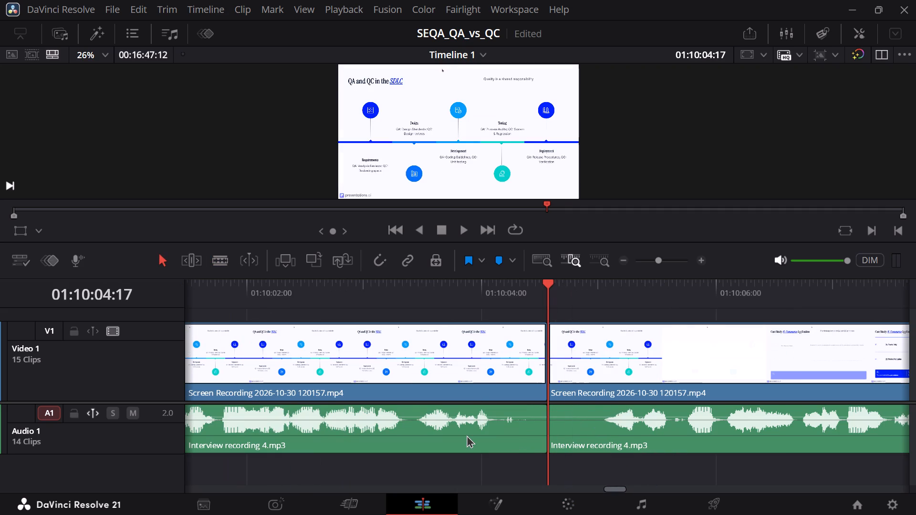
# Play from the join at 01:10:04:17 to check the cut.
pyautogui.press('space')
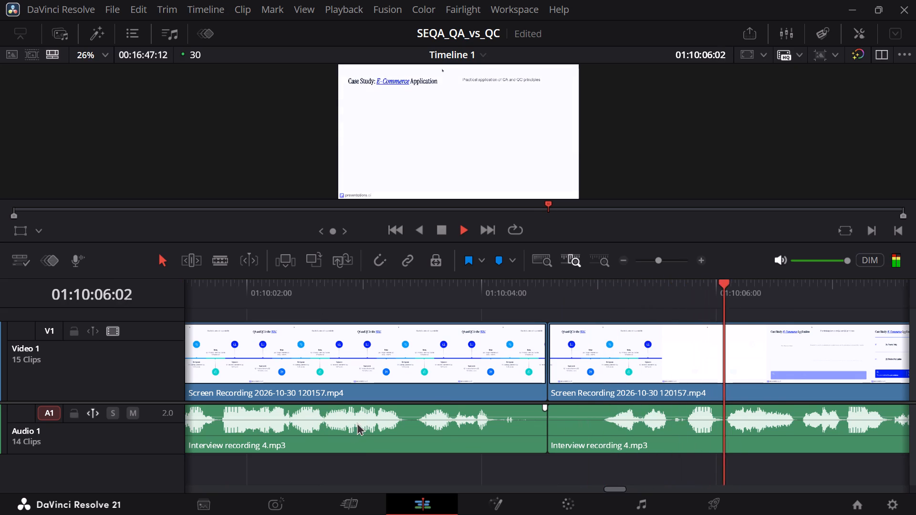
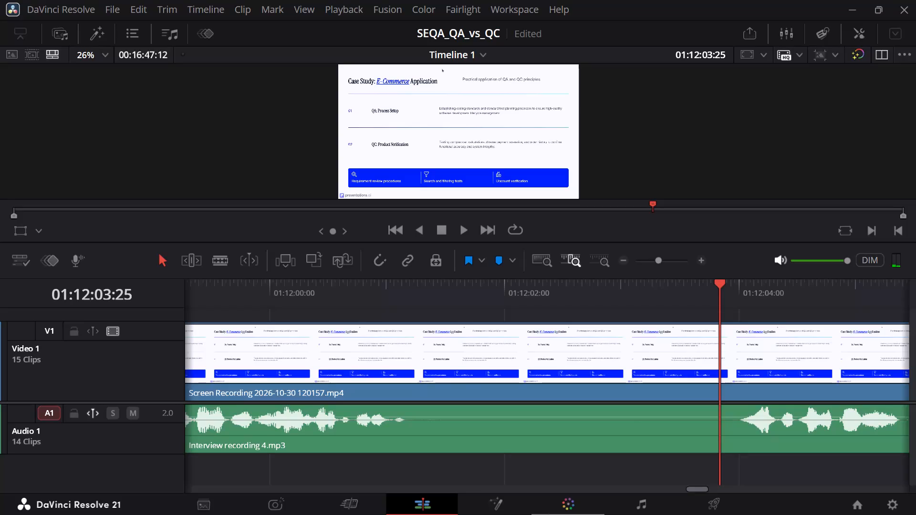
# Split Video 1 and Audio 1 at both ends of the silence, at about 01:12:01:09 and 01:12:03:16.
pyautogui.click(218, 259)
pyautogui.click(426, 371)
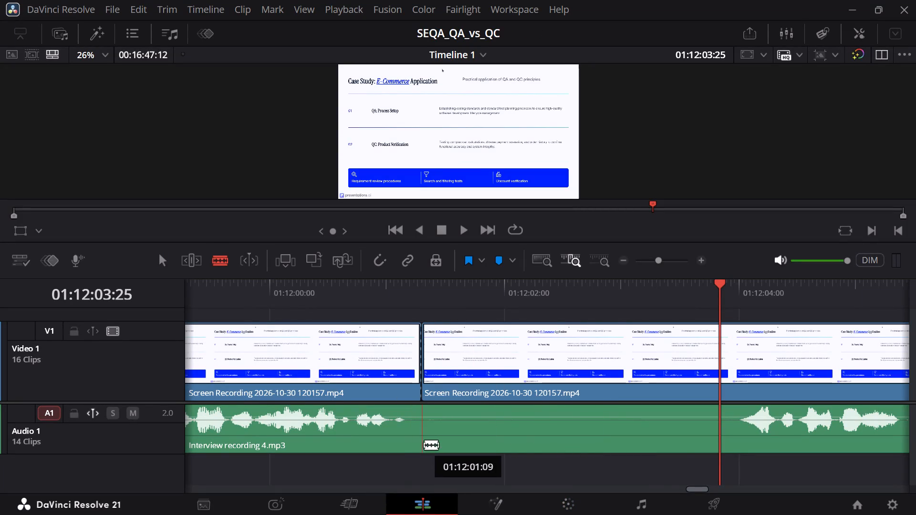
pyautogui.click(424, 444)
pyautogui.click(687, 375)
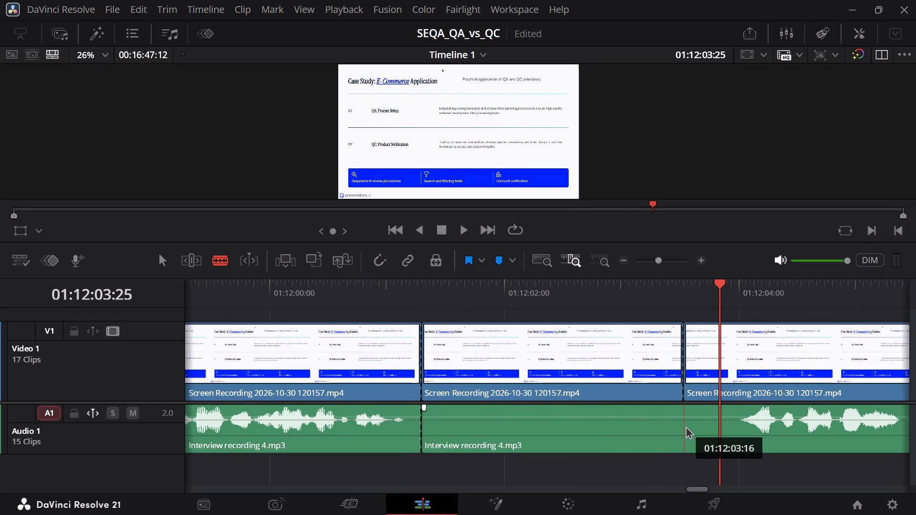
pyautogui.click(686, 426)
# Ripple delete the silent video and audio pieces between about 01:12:01:09 and 01:12:03:16.
pyautogui.click(154, 262)
pyautogui.click(481, 347)
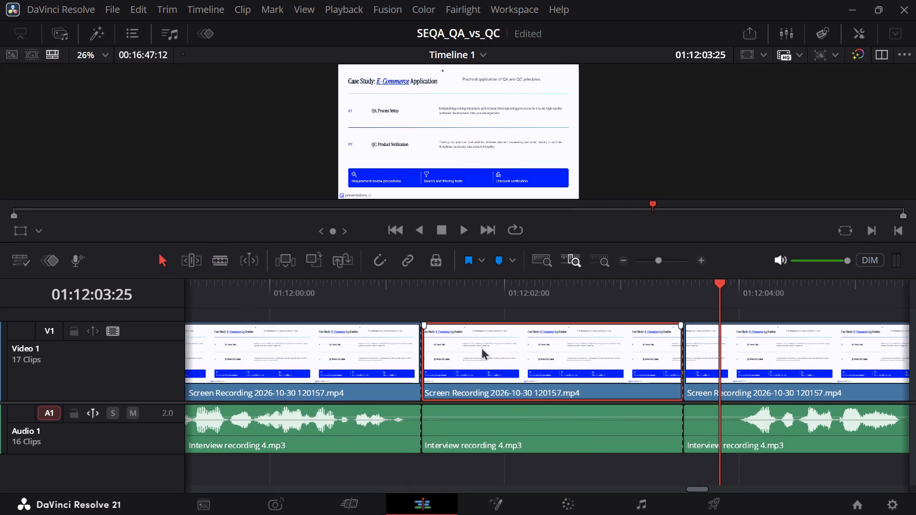
pyautogui.press('Delete')
pyautogui.click(462, 436)
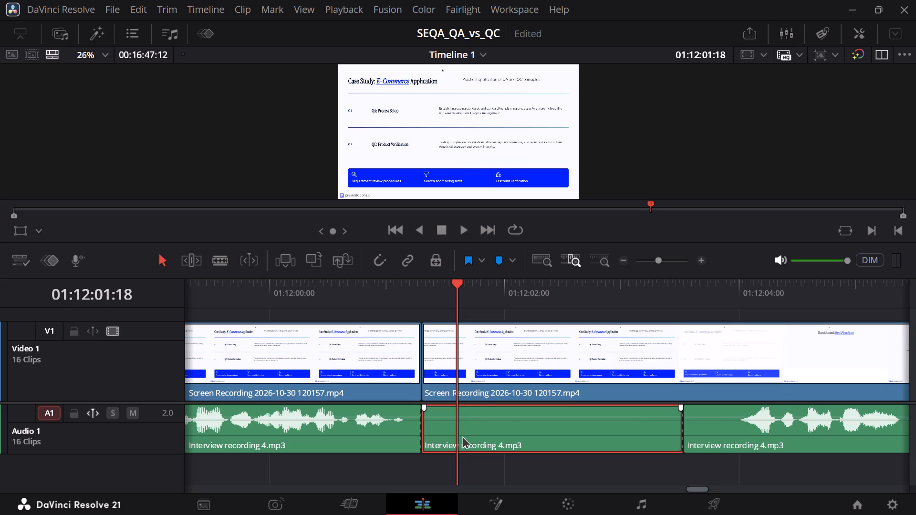
pyautogui.press('Delete')
# Play from the join at about 01:12:01:09 through the Benefits and Best Practices slide to review the cut and following speech.
pyautogui.press('space')
pyautogui.press('space')
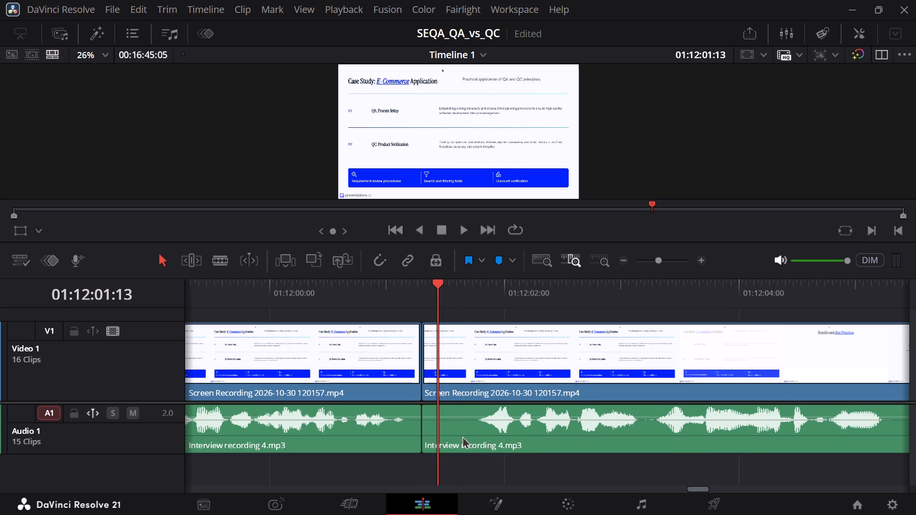
pyautogui.press('space')
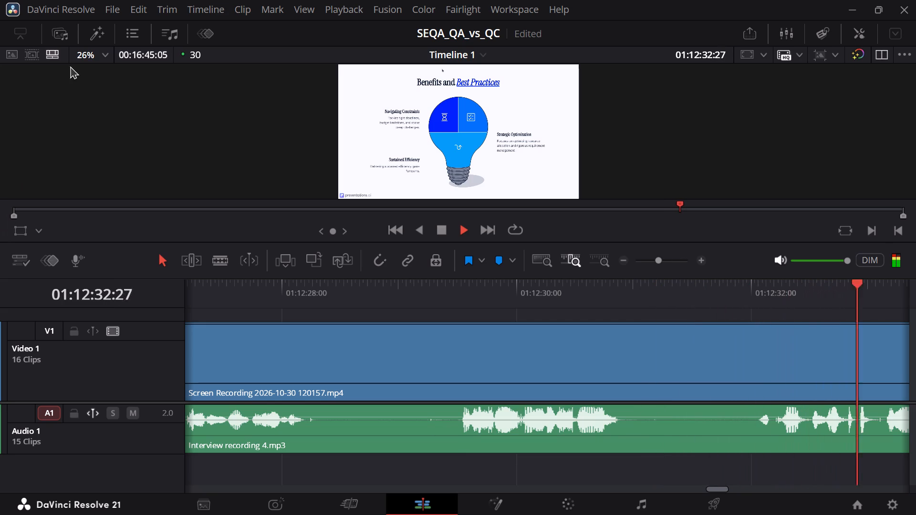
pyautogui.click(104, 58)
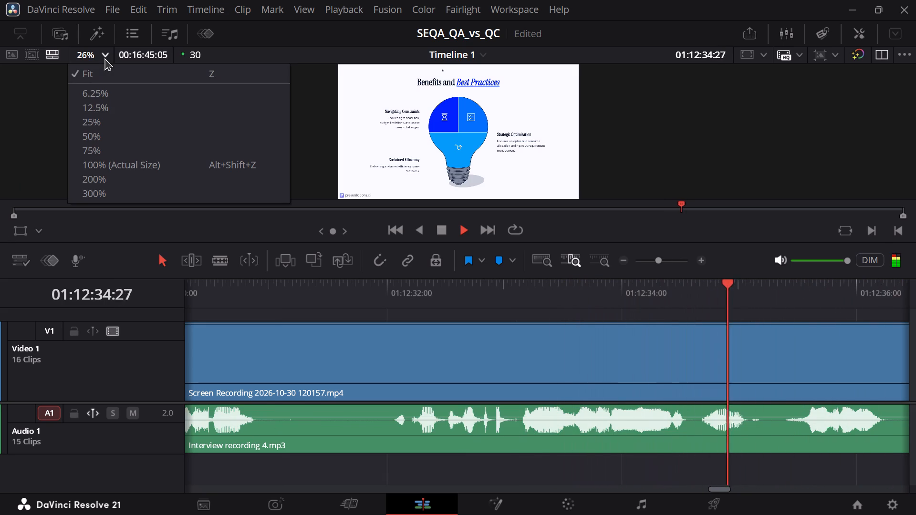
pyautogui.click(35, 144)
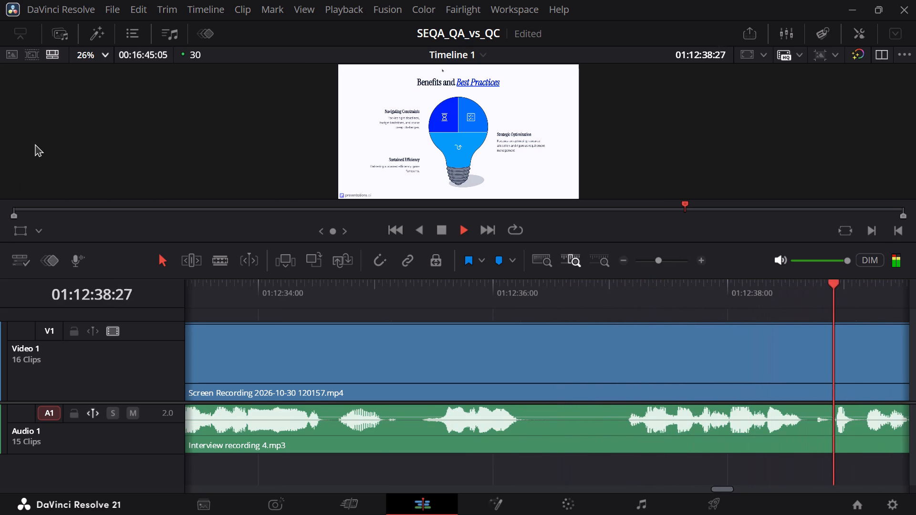
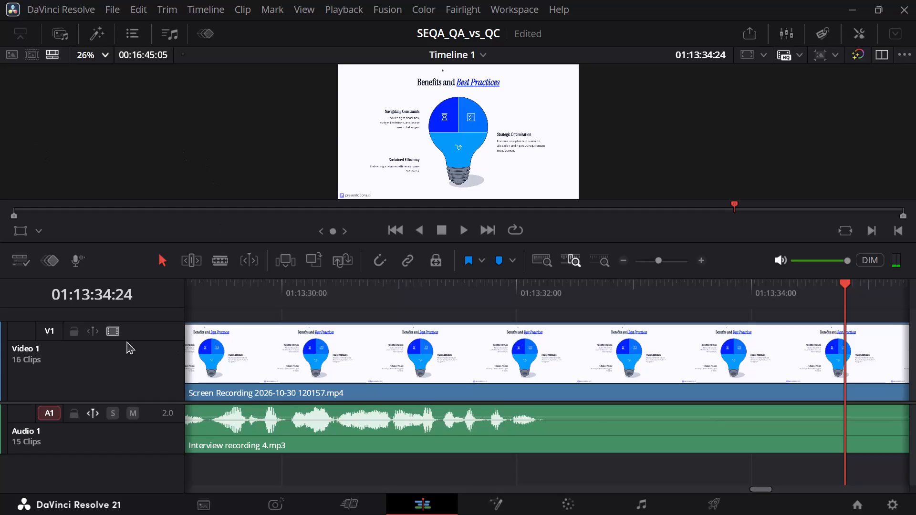
# Split Video 1 and Audio 1 at both ends of the silence, at about 01:13:32:19 and 01:13:37:01.
pyautogui.click(216, 258)
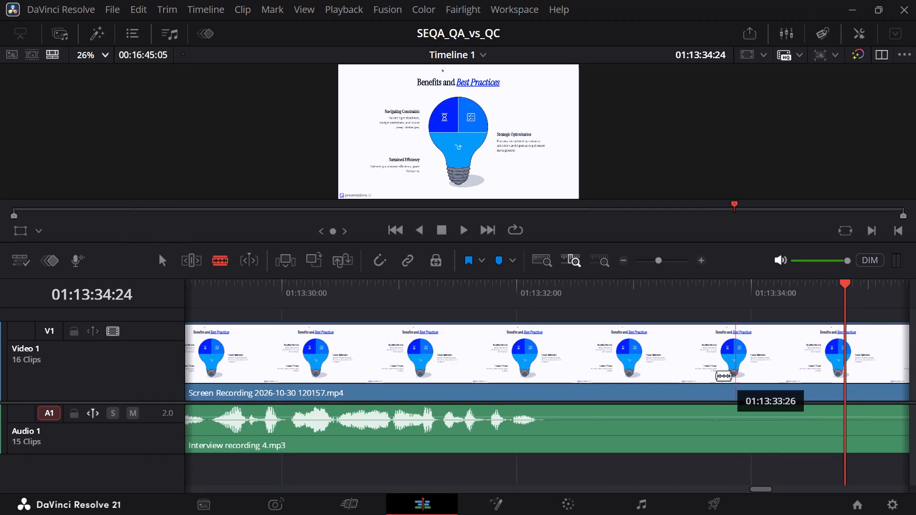
pyautogui.click(591, 356)
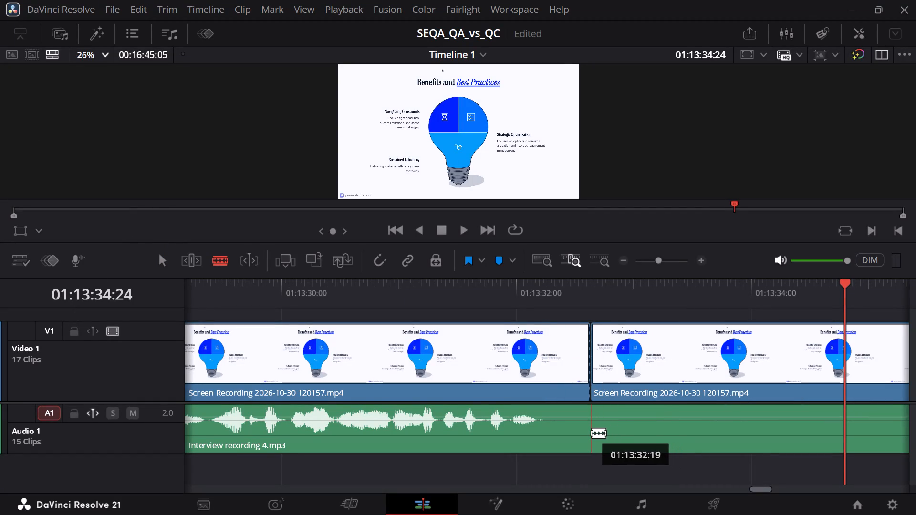
pyautogui.click(593, 432)
pyautogui.press('space')
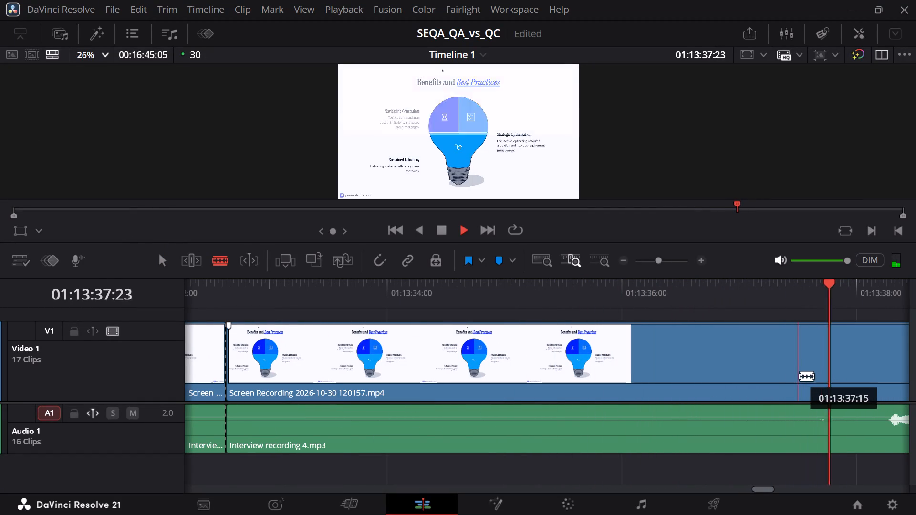
pyautogui.press('space')
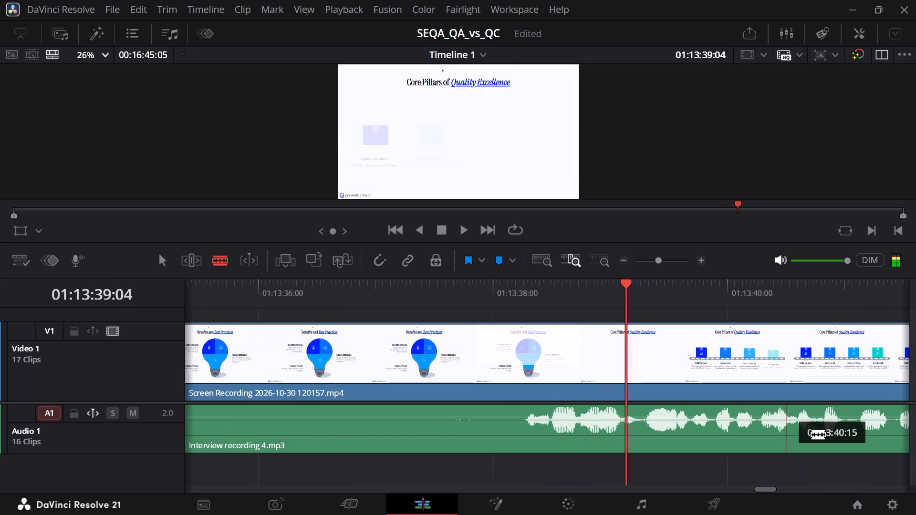
pyautogui.click(381, 357)
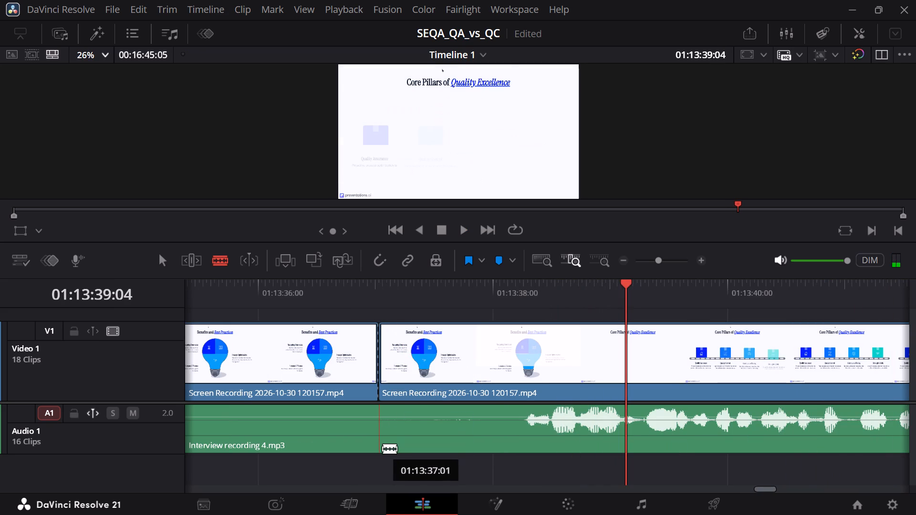
pyautogui.click(382, 448)
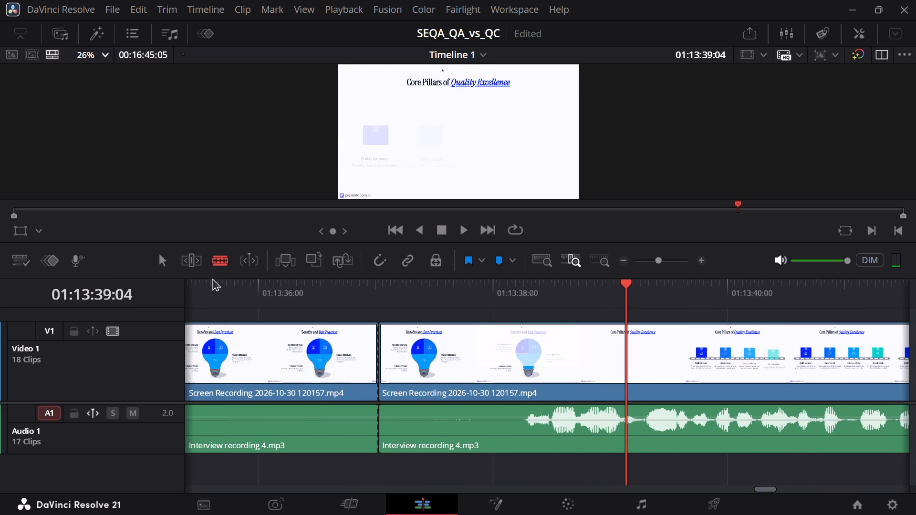
# Ripple delete the silent video and audio pieces between about 01:13:32:19 and 01:13:37:01.
pyautogui.click(172, 271)
pyautogui.click(168, 264)
pyautogui.click(323, 363)
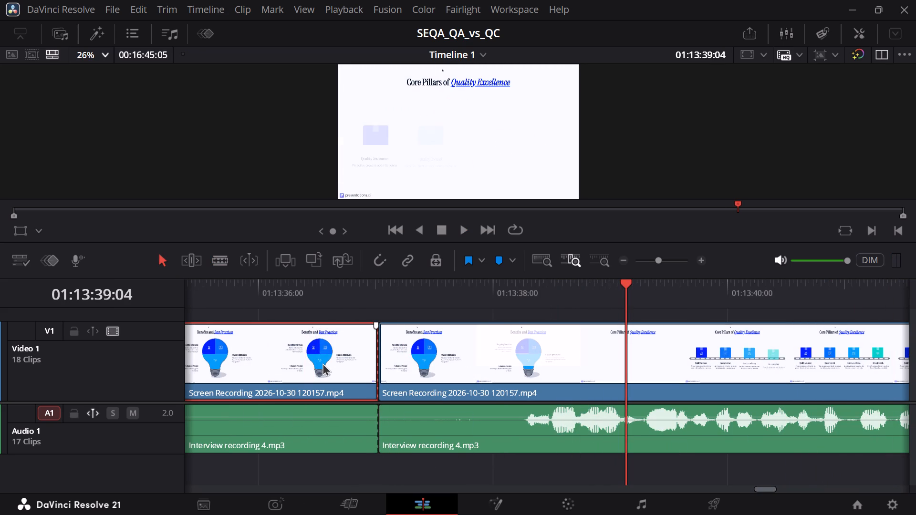
pyautogui.press('Delete')
pyautogui.click(406, 400)
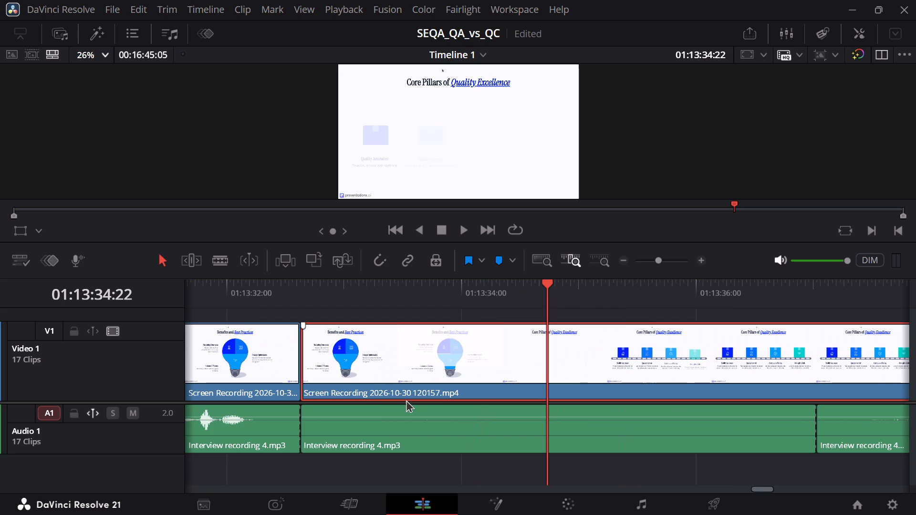
pyautogui.click(418, 422)
pyautogui.press('Delete')
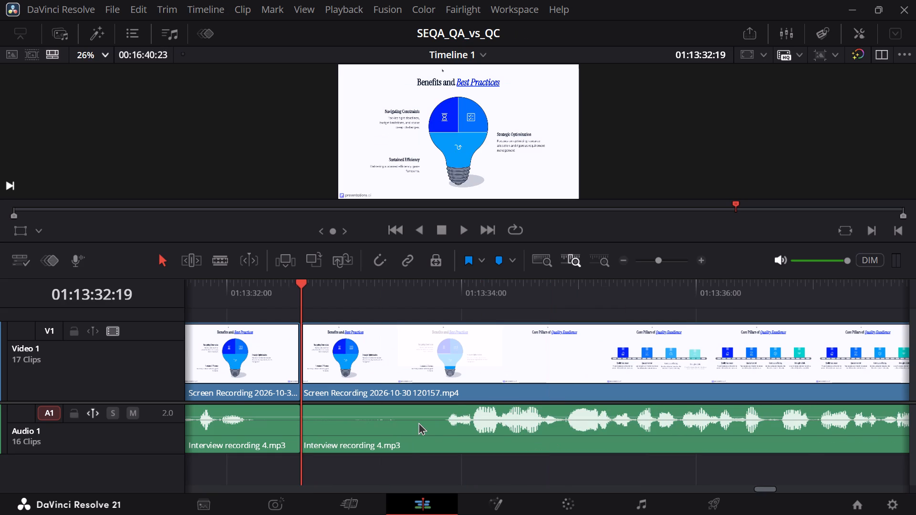
# Play from the join at about 01:13:32:19, skipping ahead through the Core Pillars of Quality Excellence slide to look for the next silence.
pyautogui.press('space')
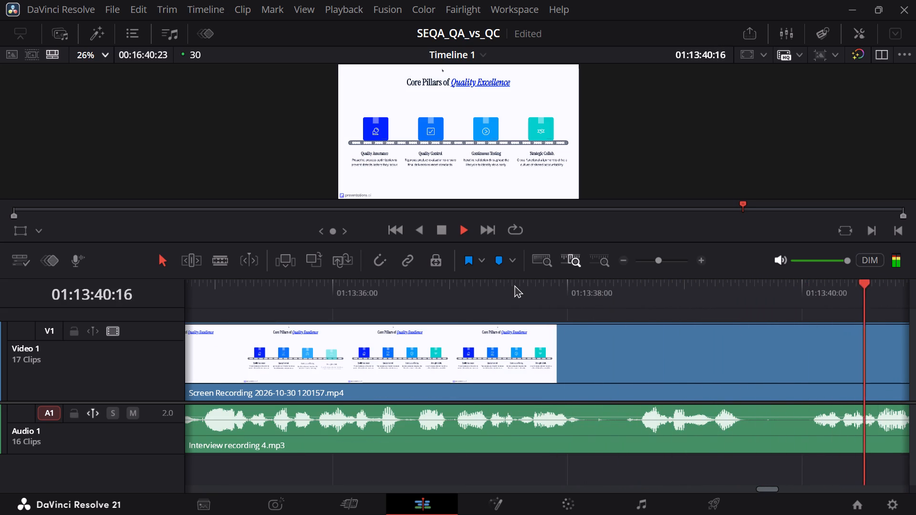
pyautogui.click(893, 297)
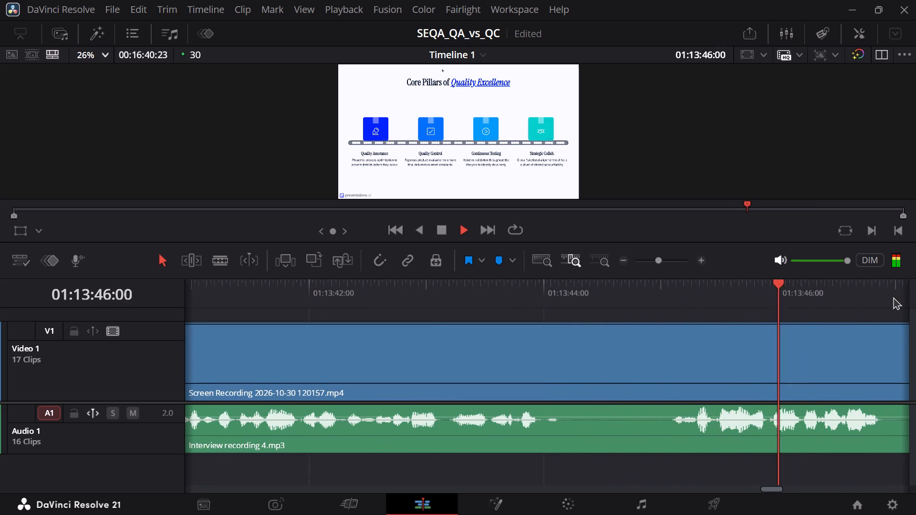
pyautogui.click(893, 297)
pyautogui.click(893, 297)
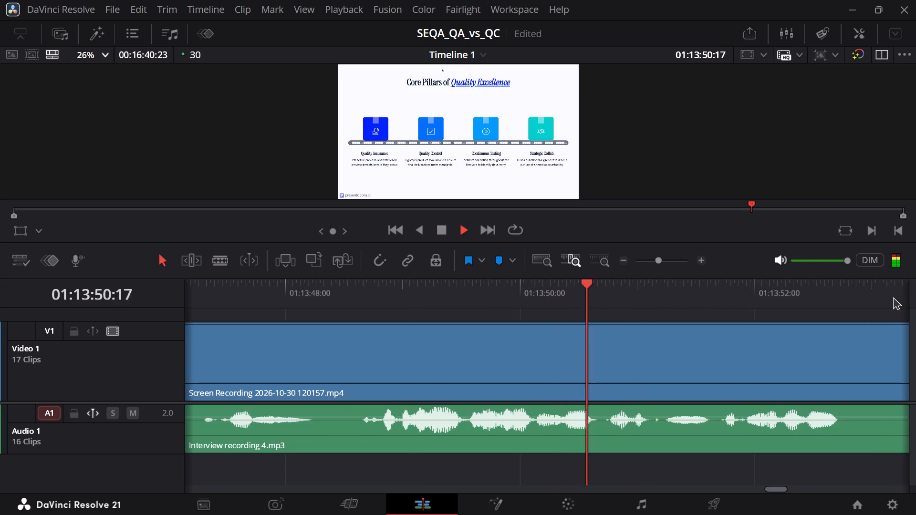
pyautogui.click(893, 297)
pyautogui.click(893, 297)
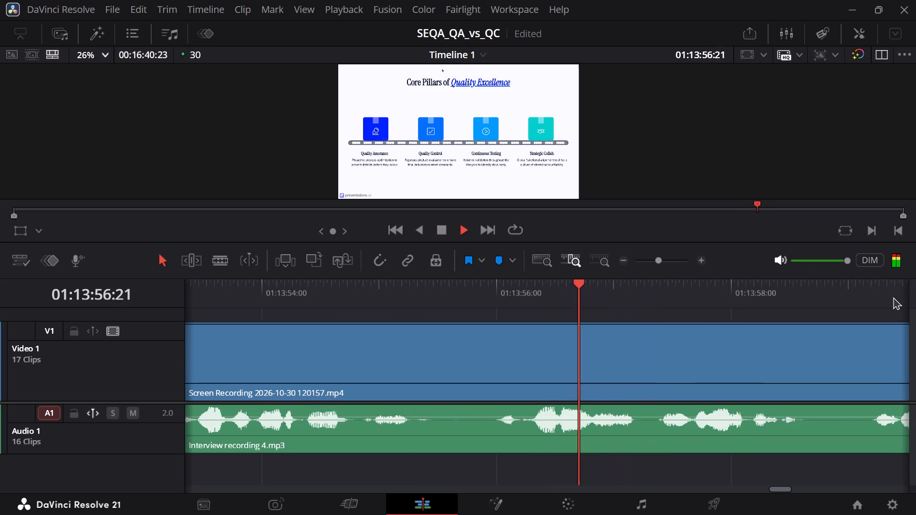
pyautogui.click(893, 297)
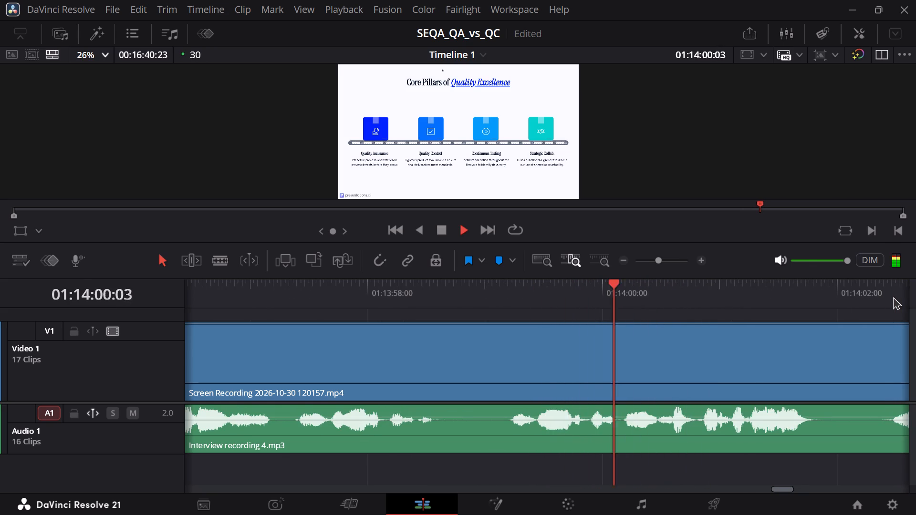
pyautogui.click(893, 297)
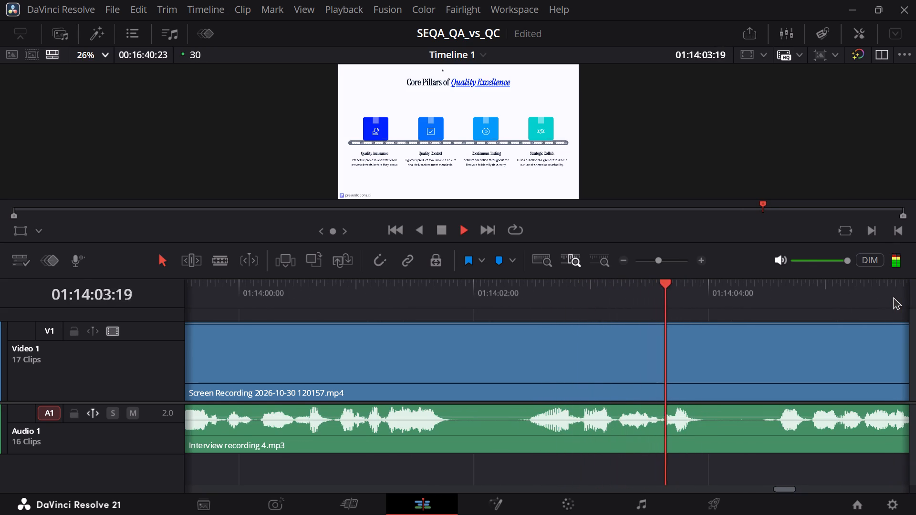
pyautogui.click(893, 297)
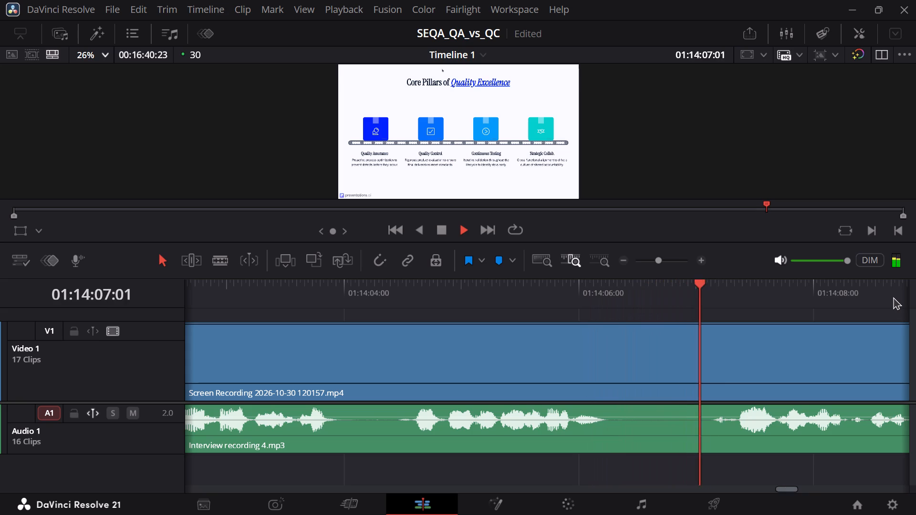
pyautogui.click(893, 297)
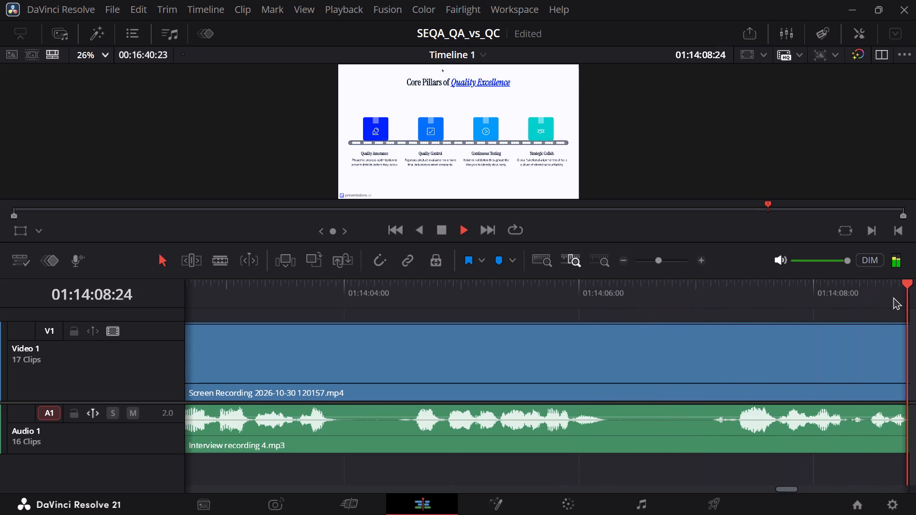
pyautogui.click(893, 297)
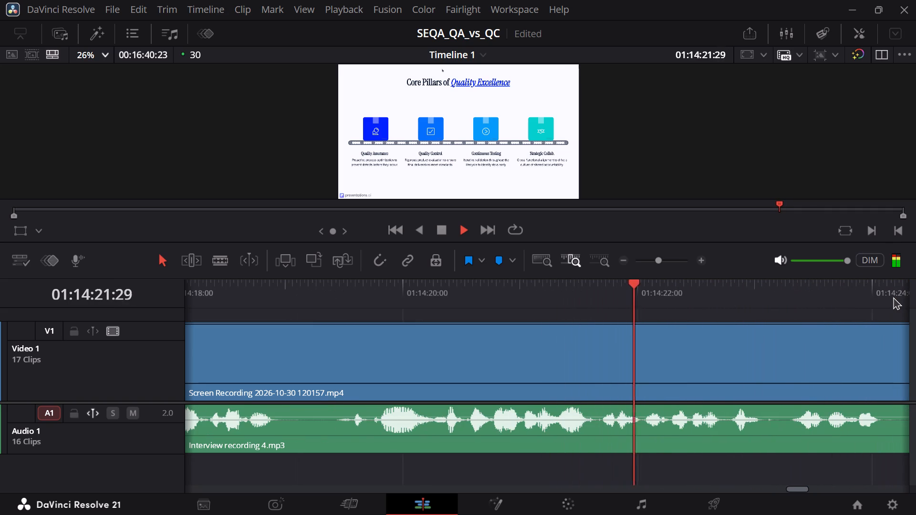
pyautogui.click(893, 297)
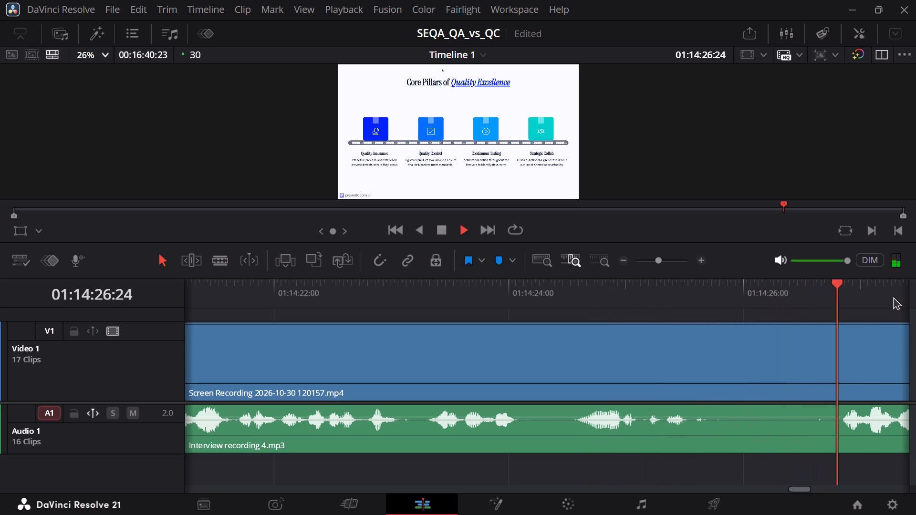
pyautogui.click(893, 297)
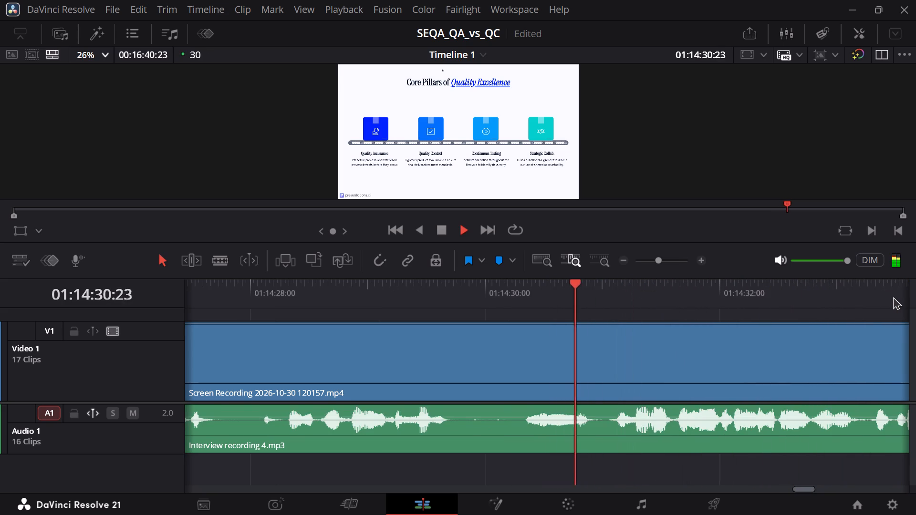
pyautogui.click(893, 297)
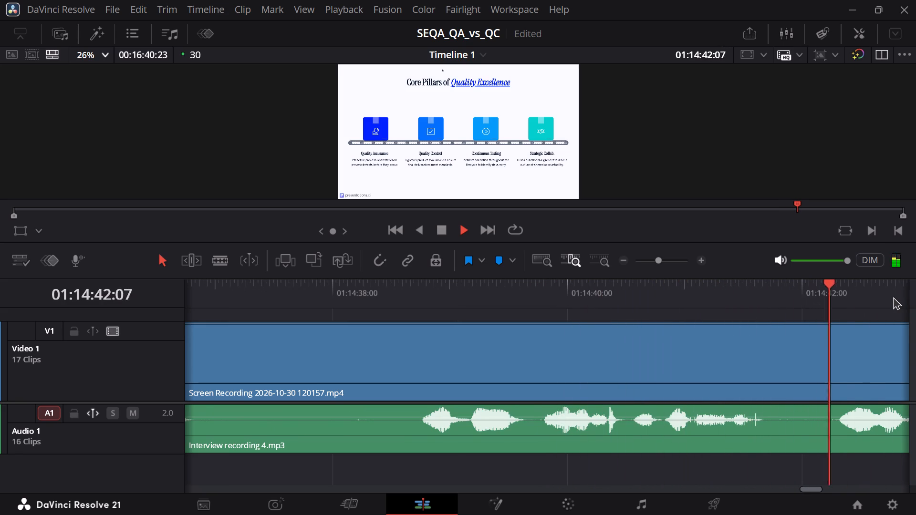
pyautogui.click(893, 297)
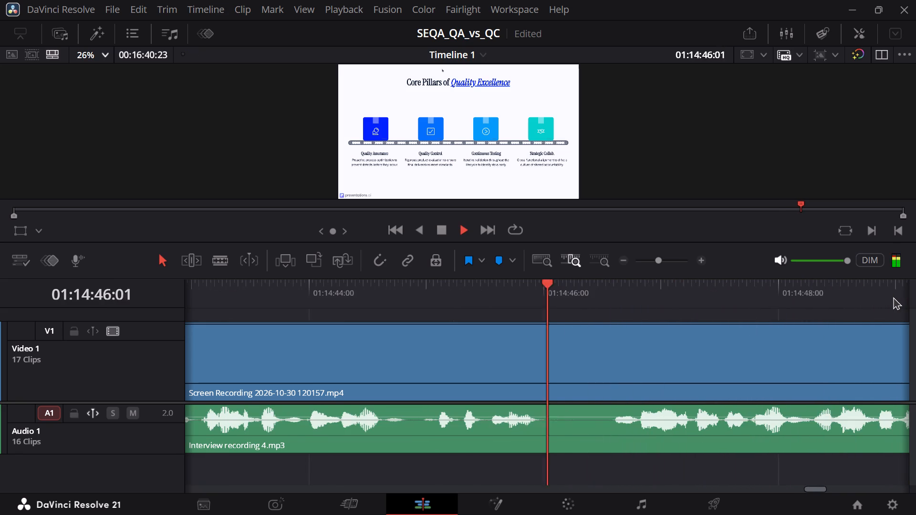
pyautogui.click(893, 297)
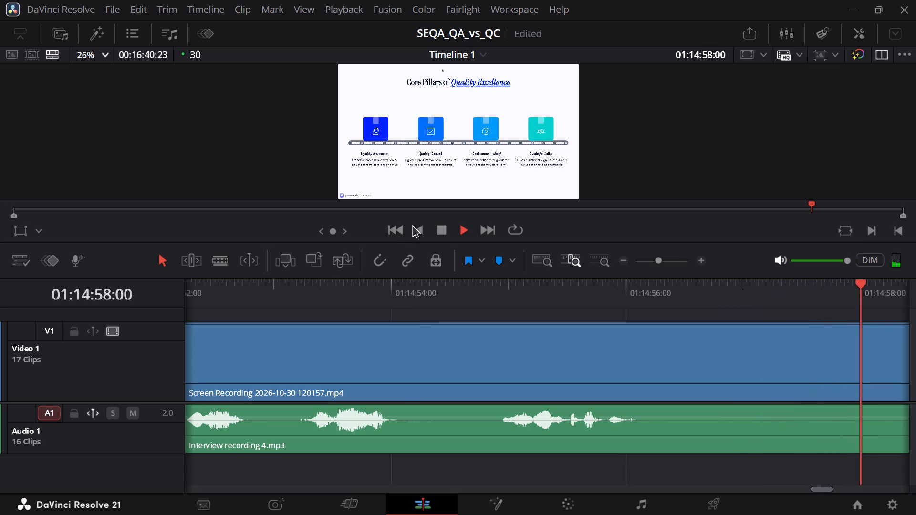
pyautogui.click(446, 230)
# Split Video 1 and Audio 1 at both ends of the silence, at about 01:14:56:12 and 01:15:00:06.
pyautogui.click(215, 260)
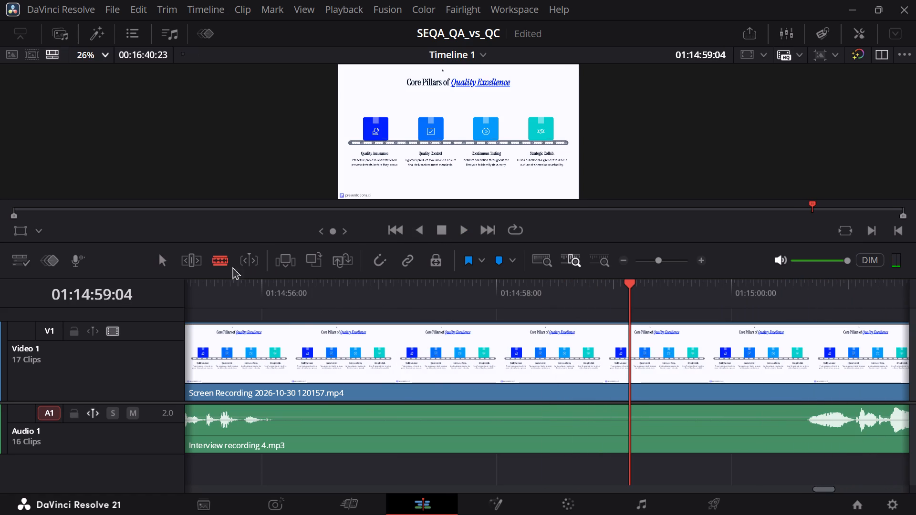
pyautogui.click(312, 360)
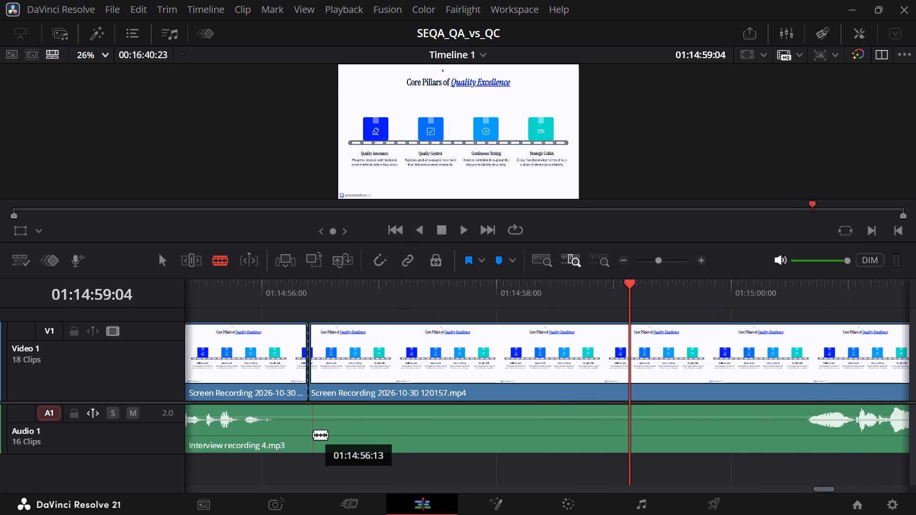
pyautogui.click(312, 435)
pyautogui.click(755, 363)
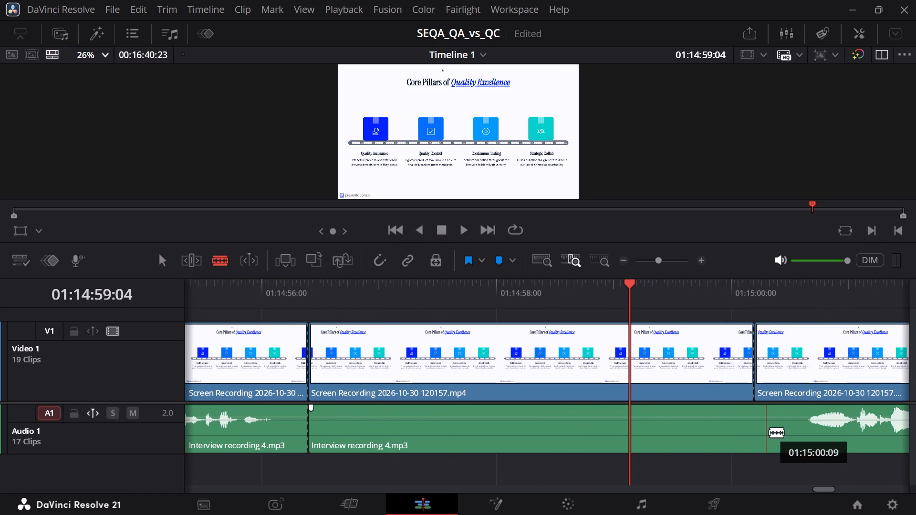
pyautogui.click(760, 435)
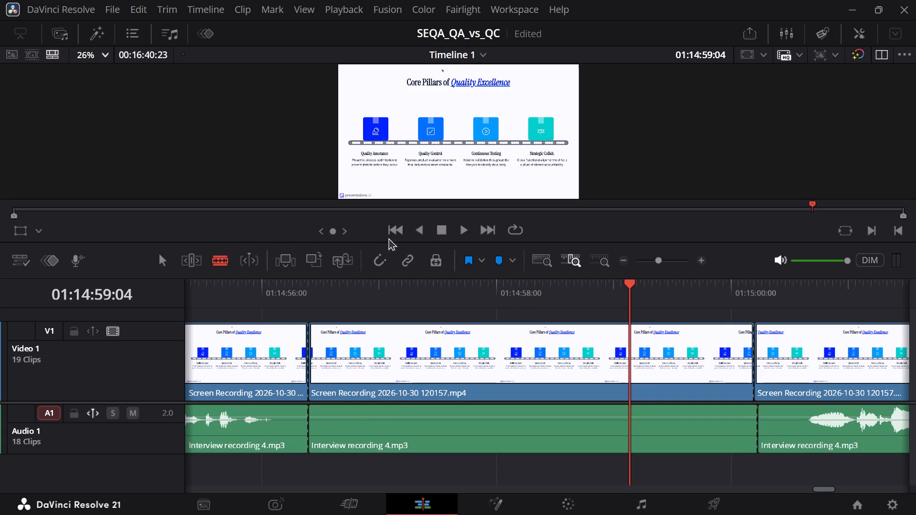
# Ripple delete the silent video and audio pieces between about 01:14:56:12 and 01:15:00:06.
pyautogui.click(163, 259)
pyautogui.click(429, 352)
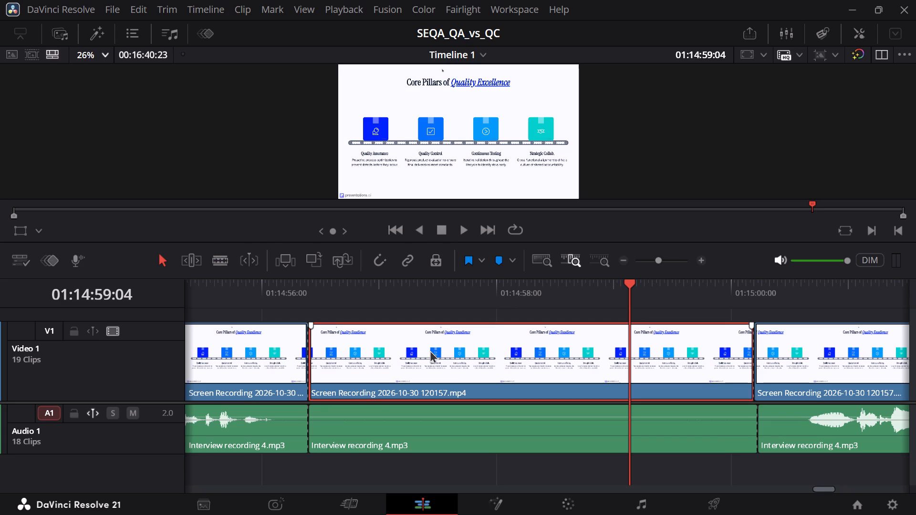
pyautogui.press('Delete')
pyautogui.click(440, 440)
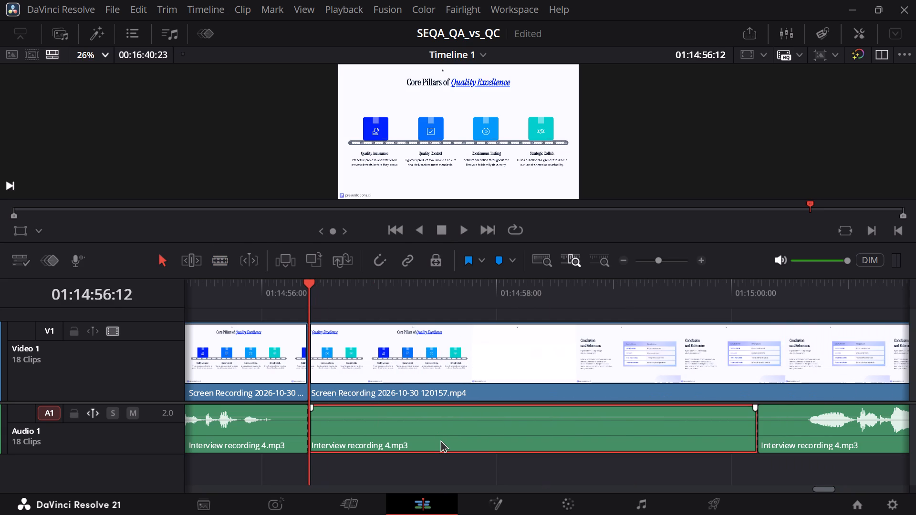
pyautogui.press('Delete')
# Play from the join at about 01:14:56:12 into the Conclusion and References slide to review the speech, stopping at about 01:15:45.
pyautogui.press('space')
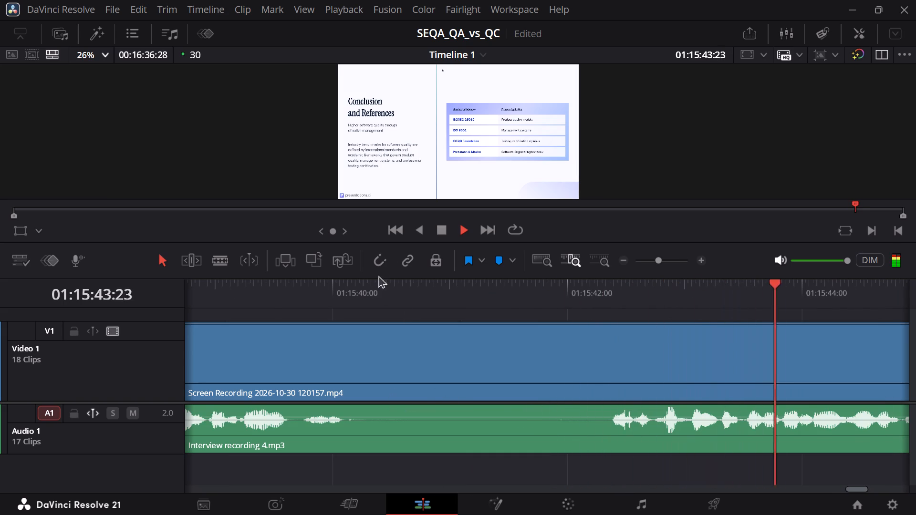
pyautogui.click(444, 232)
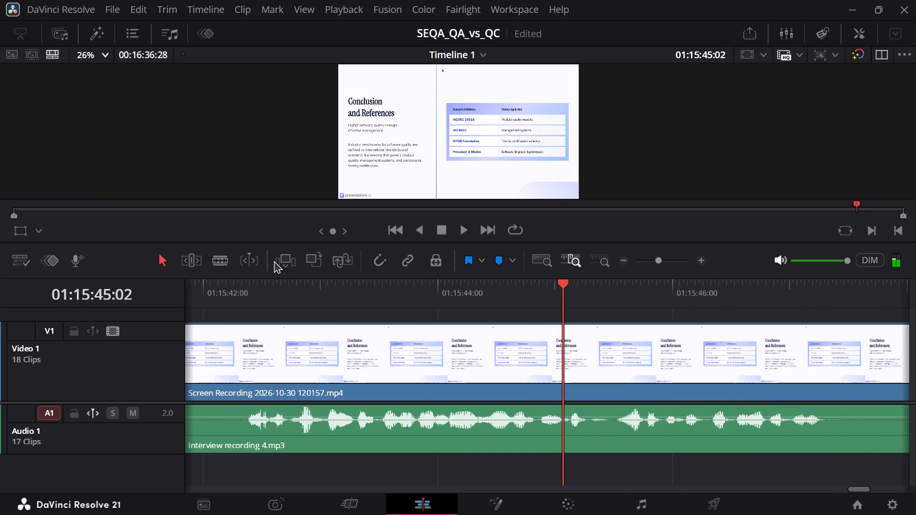
# Split Video 1 and Audio 1 at both ends of the silence, at about 01:15:40:19 and 01:15:42:02.
pyautogui.moveTo(567, 289); pyautogui.dragTo(233, 324)
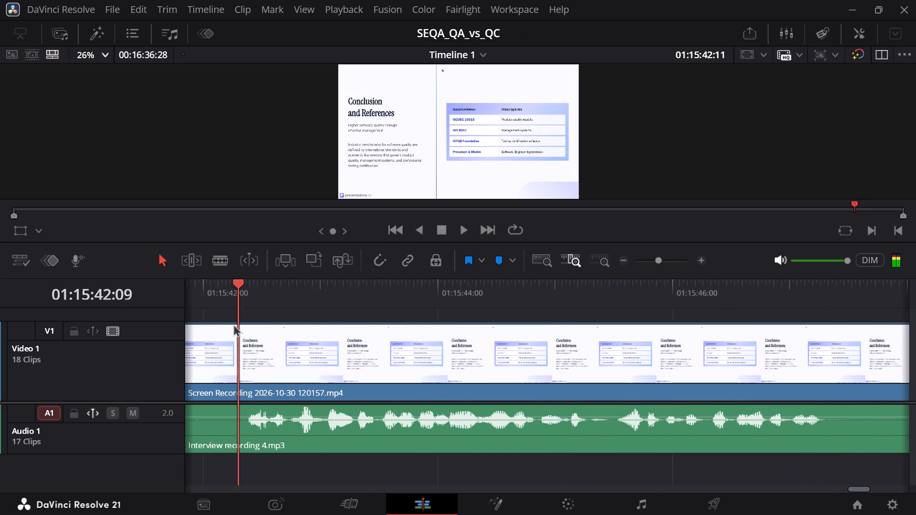
pyautogui.moveTo(233, 324); pyautogui.dragTo(214, 324)
pyautogui.click(205, 296)
pyautogui.click(197, 293)
pyautogui.click(191, 292)
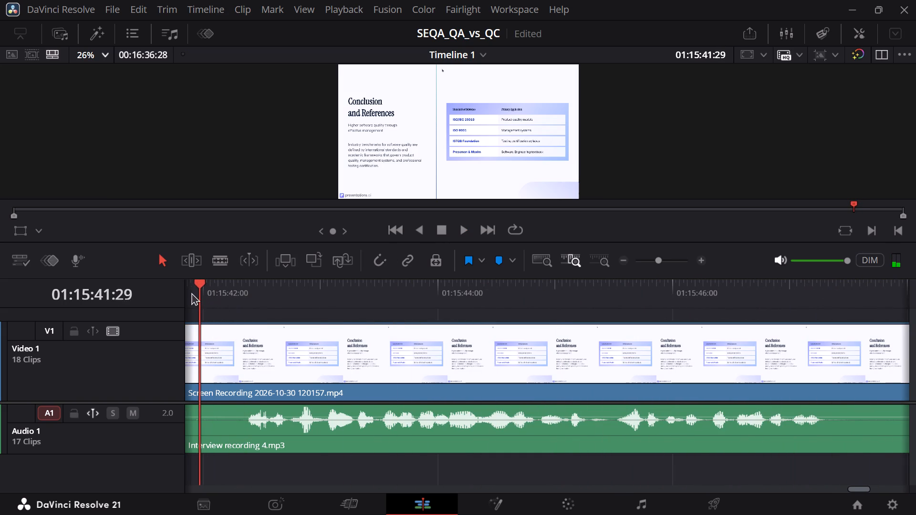
pyautogui.click(864, 486)
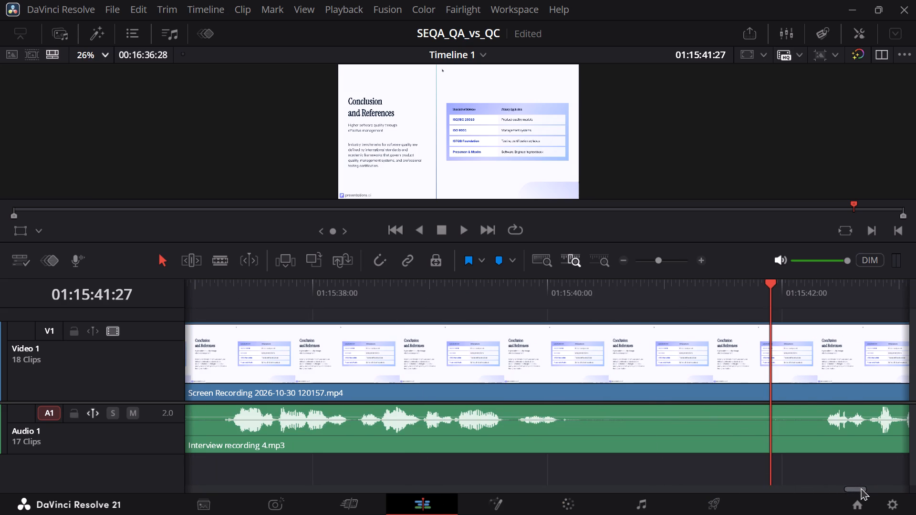
pyautogui.click(219, 263)
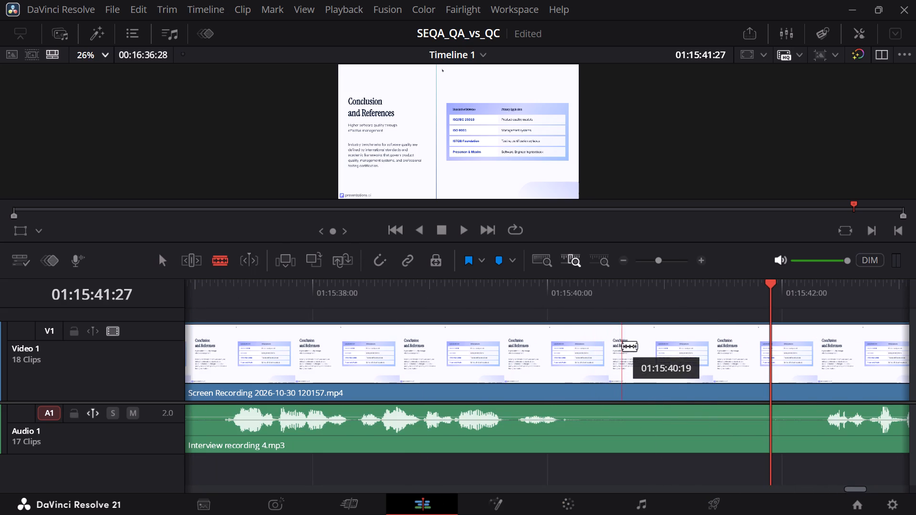
pyautogui.click(622, 345)
pyautogui.click(623, 429)
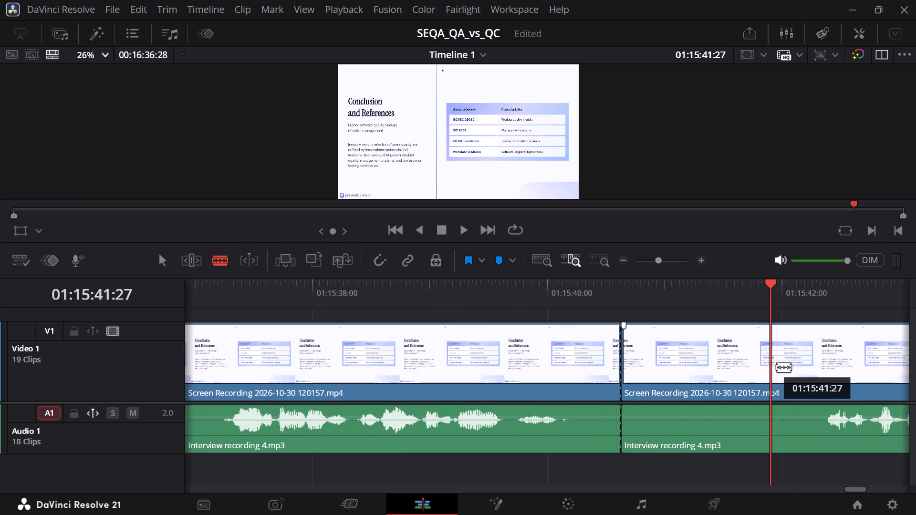
pyautogui.click(790, 367)
pyautogui.click(790, 430)
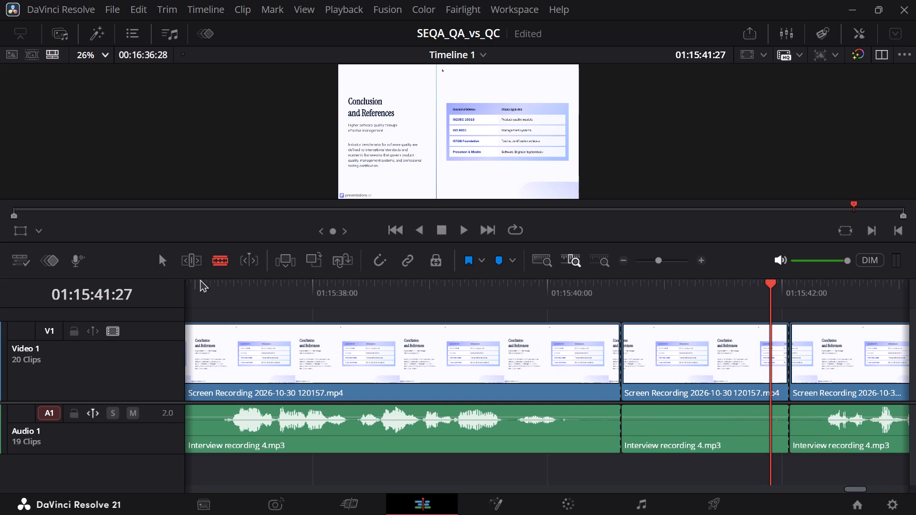
# Ripple delete the silent video and audio pieces between about 01:15:40:19 and 01:15:42:02.
pyautogui.click(173, 264)
pyautogui.click(635, 364)
pyautogui.press('Delete')
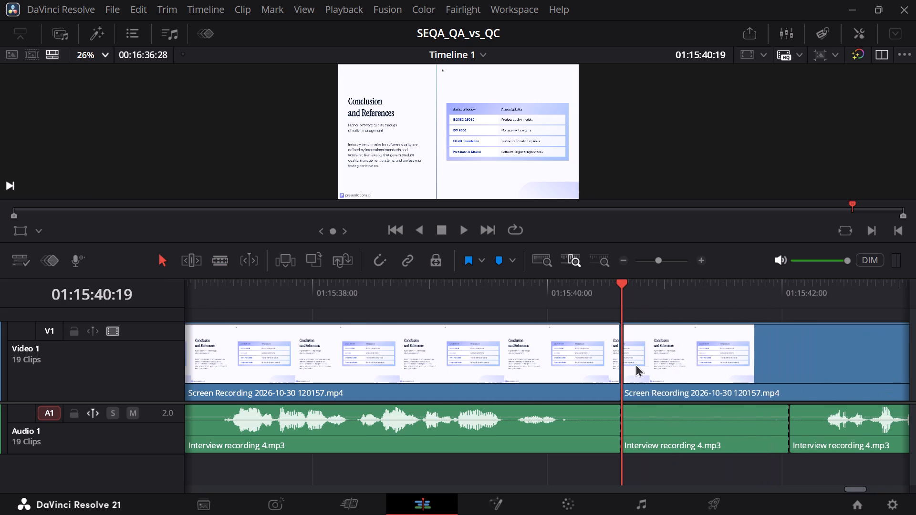
pyautogui.click(679, 428)
pyautogui.press('Delete')
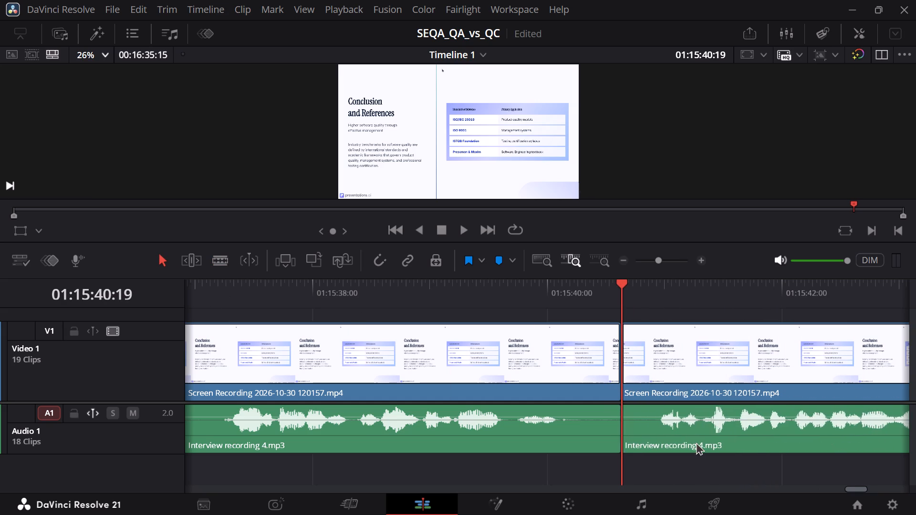
# Play on from the join to the following silence and split Video 1 and Audio 1 at about 01:15:50:17 and 01:15:52:17.
pyautogui.press('space')
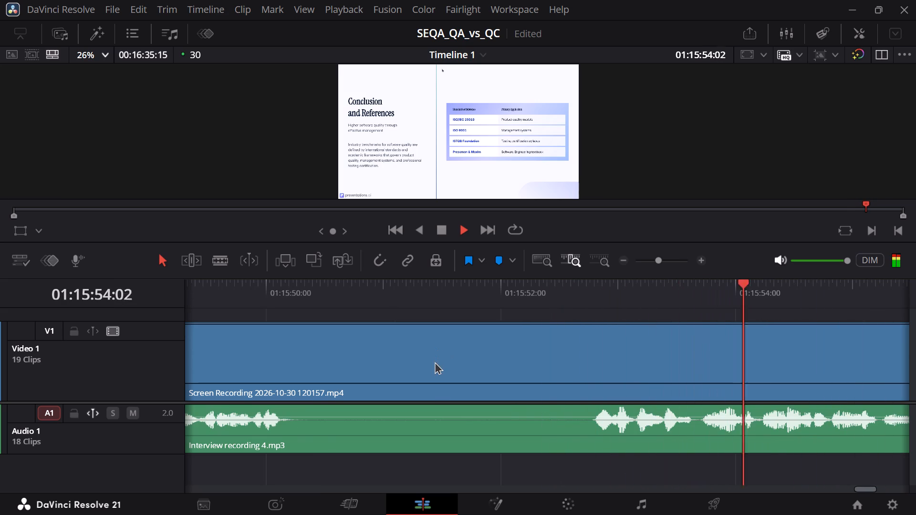
pyautogui.press('space')
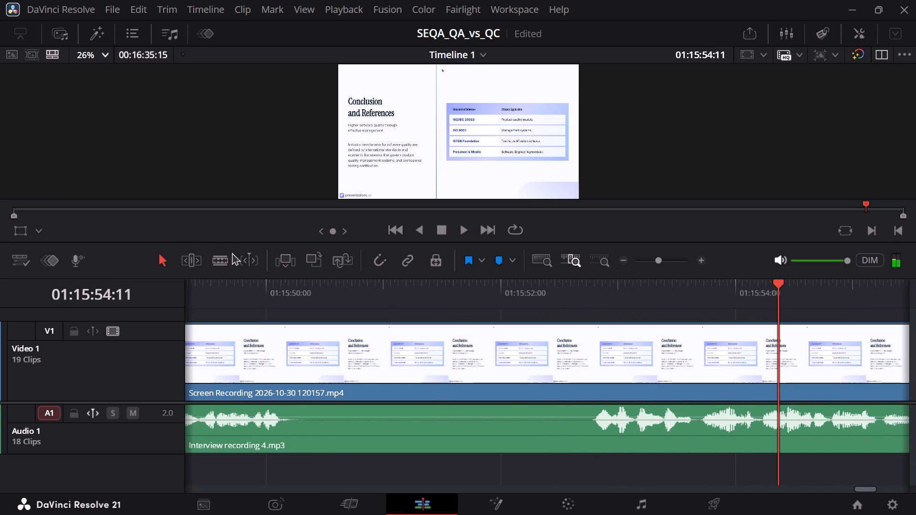
pyautogui.click(228, 259)
pyautogui.click(335, 354)
pyautogui.click(334, 413)
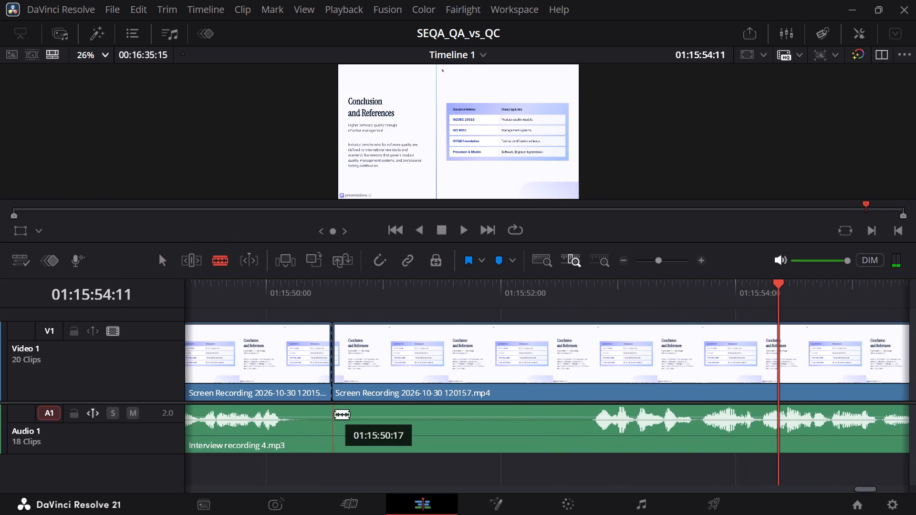
pyautogui.click(569, 353)
pyautogui.click(569, 412)
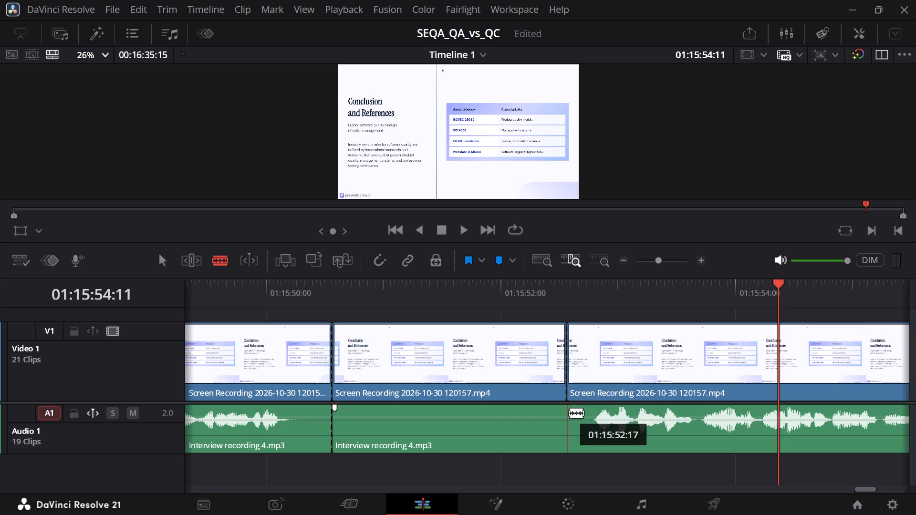
# Ripple delete the silent video and audio pieces between about 01:15:50:17 and 01:15:52:17.
pyautogui.click(168, 257)
pyautogui.click(435, 345)
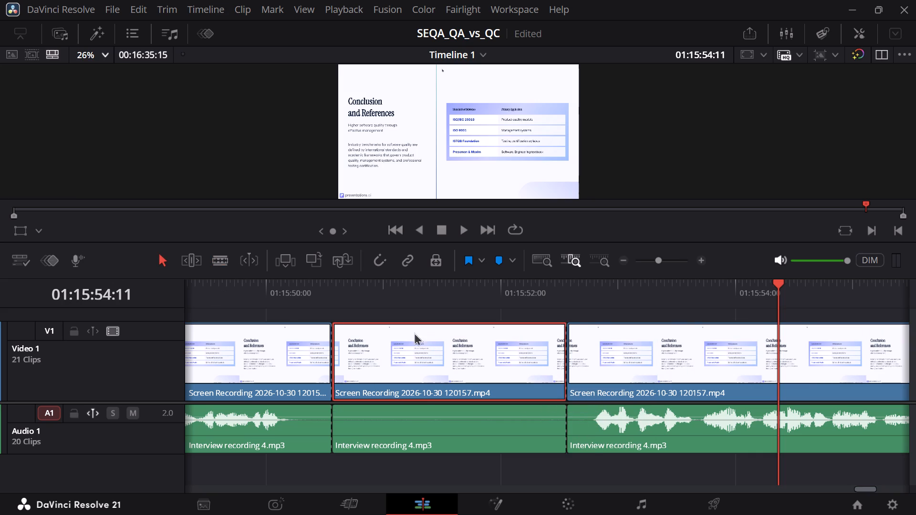
pyautogui.press('Delete')
pyautogui.click(453, 454)
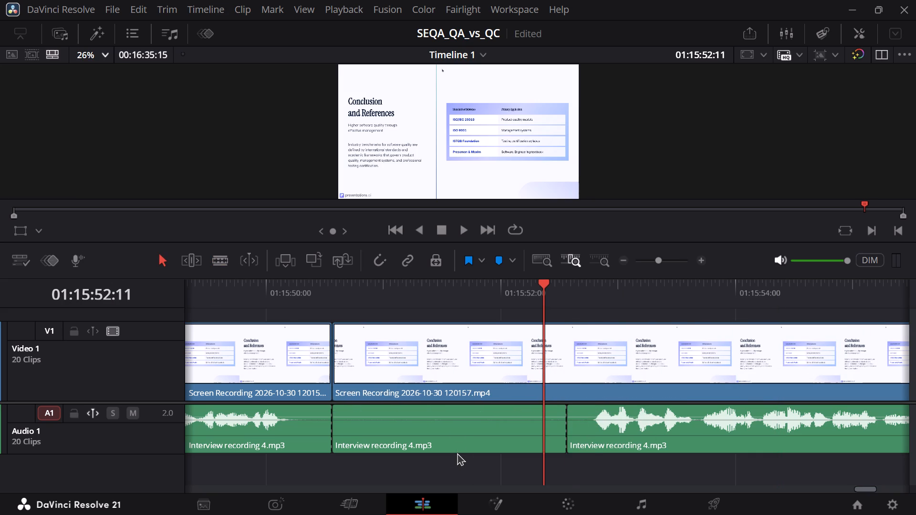
pyautogui.click(455, 425)
pyautogui.press('Delete')
# Play on to the end of the speech and split Video 1 and Audio 1 just after it, at about 01:16:23:27.
pyautogui.press('space')
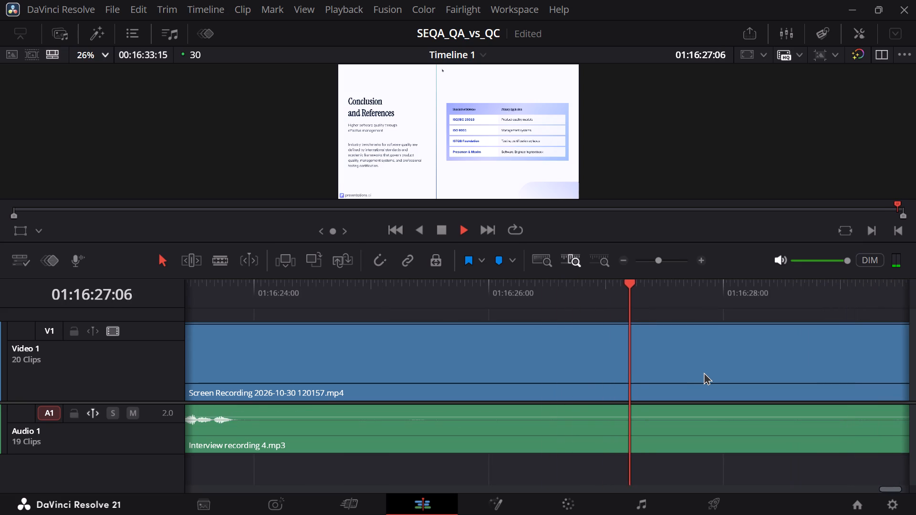
pyautogui.press('space')
pyautogui.click(207, 267)
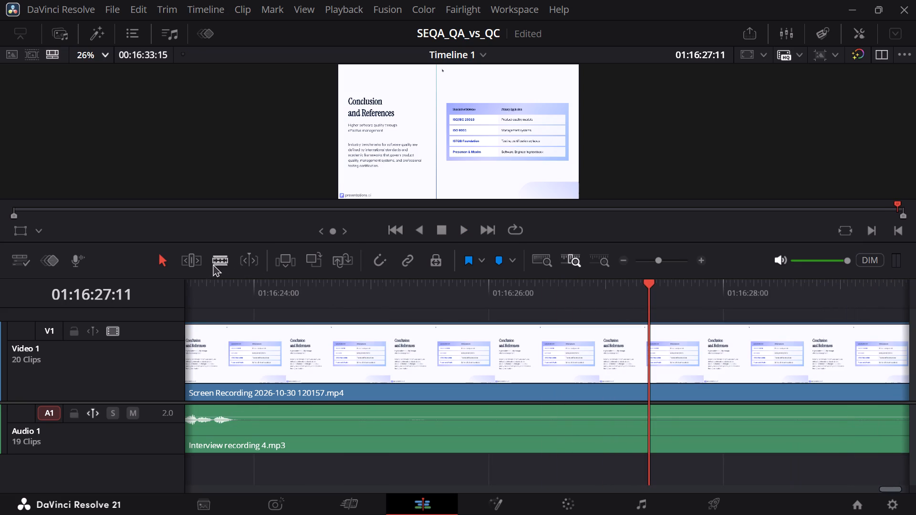
pyautogui.click(213, 264)
pyautogui.click(244, 359)
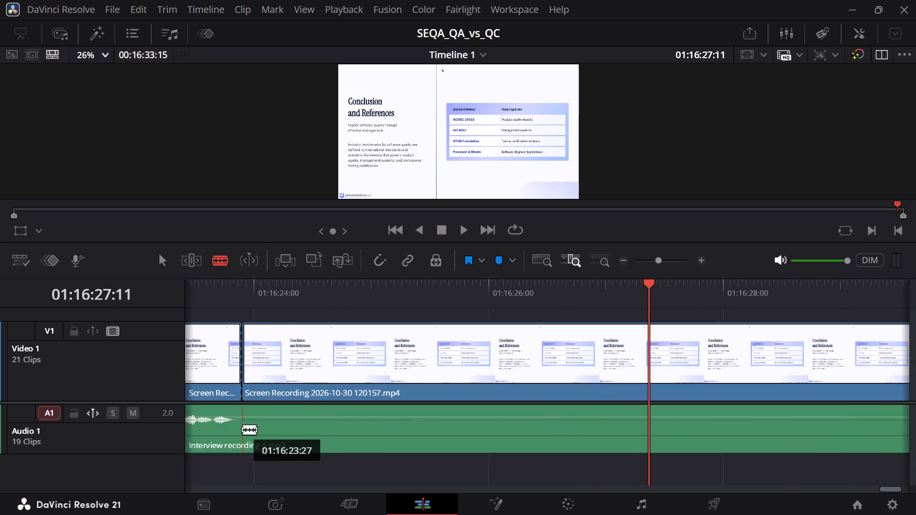
pyautogui.click(245, 430)
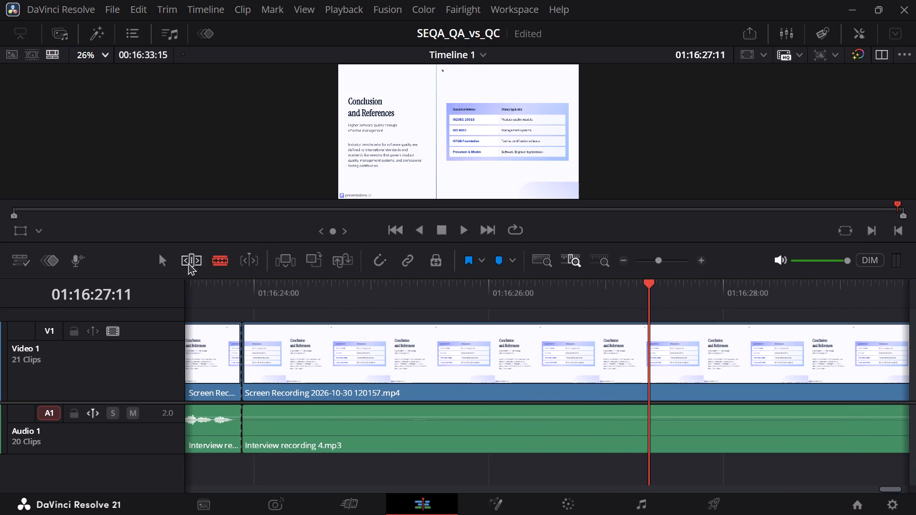
# Delete the leftover silent video and audio after about 01:16:23:27 and play the last moments of the timeline.
pyautogui.click(166, 268)
pyautogui.click(363, 370)
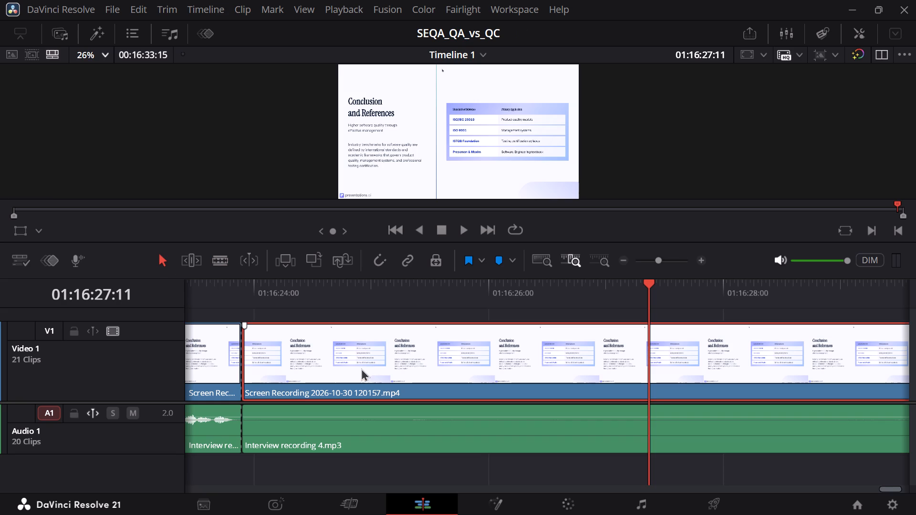
pyautogui.press('Delete')
pyautogui.click(387, 428)
pyautogui.press('Delete')
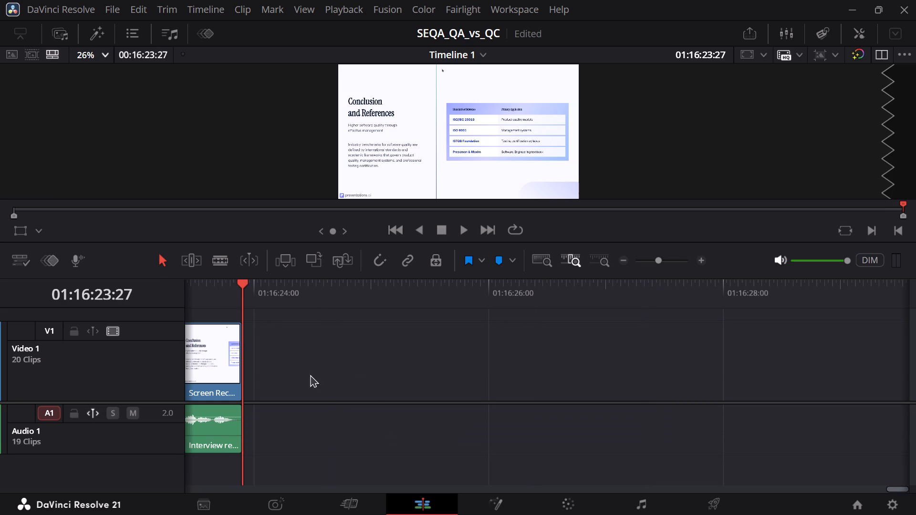
pyautogui.click(205, 292)
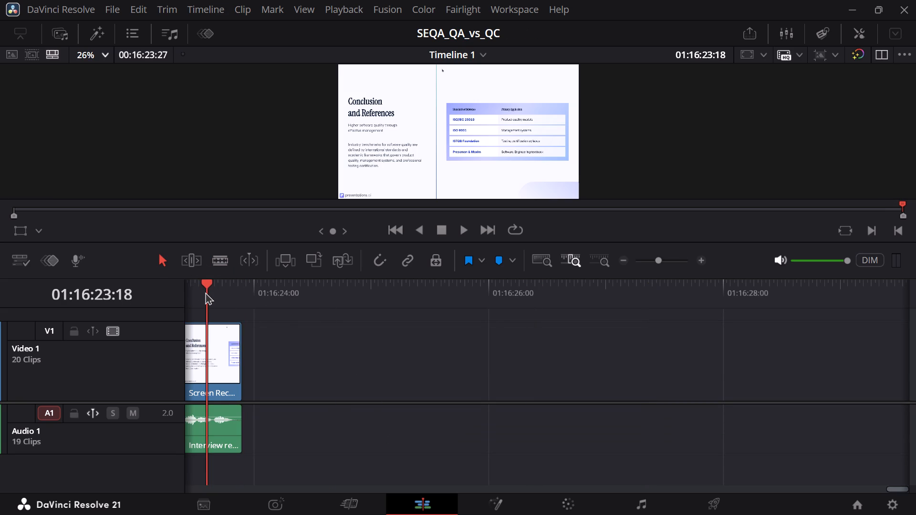
pyautogui.press('space')
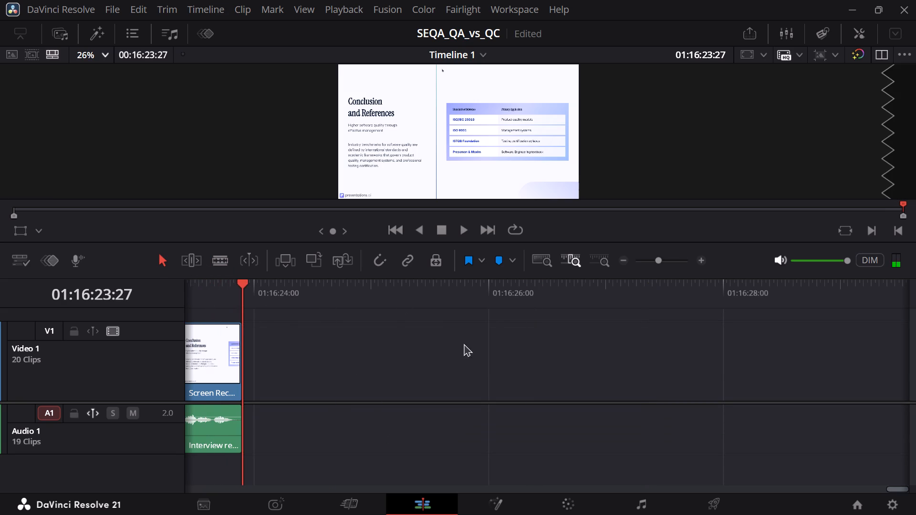
# Set up a quick export of the timeline with the H.265 Master preset, leaving the data rate unlimited.
pyautogui.click(755, 37)
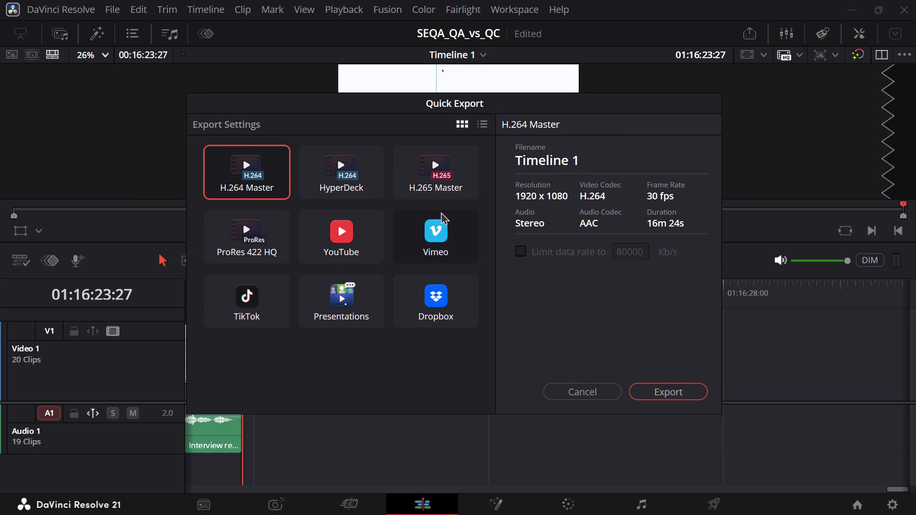
pyautogui.click(431, 187)
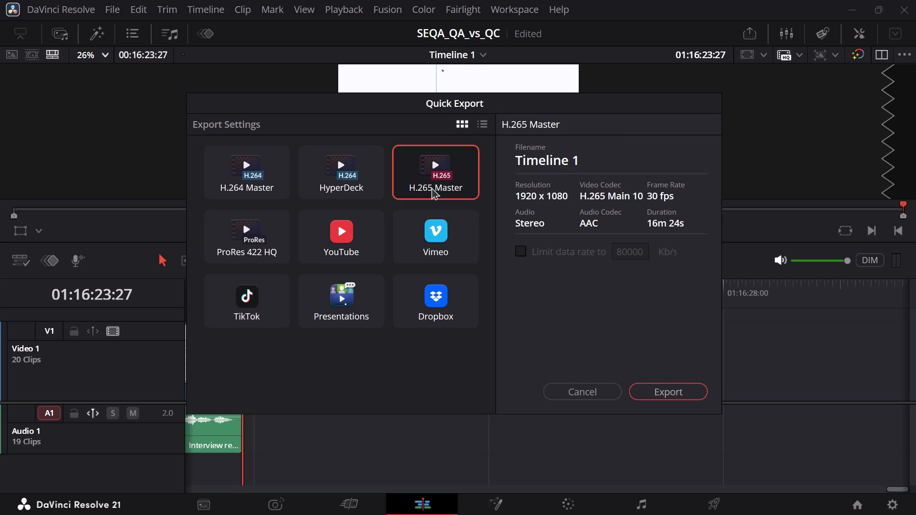
pyautogui.click(260, 176)
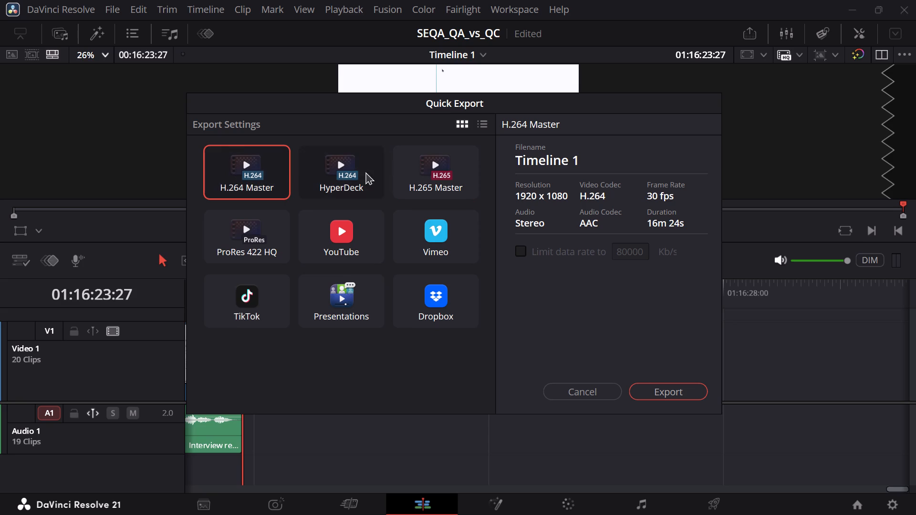
pyautogui.click(427, 172)
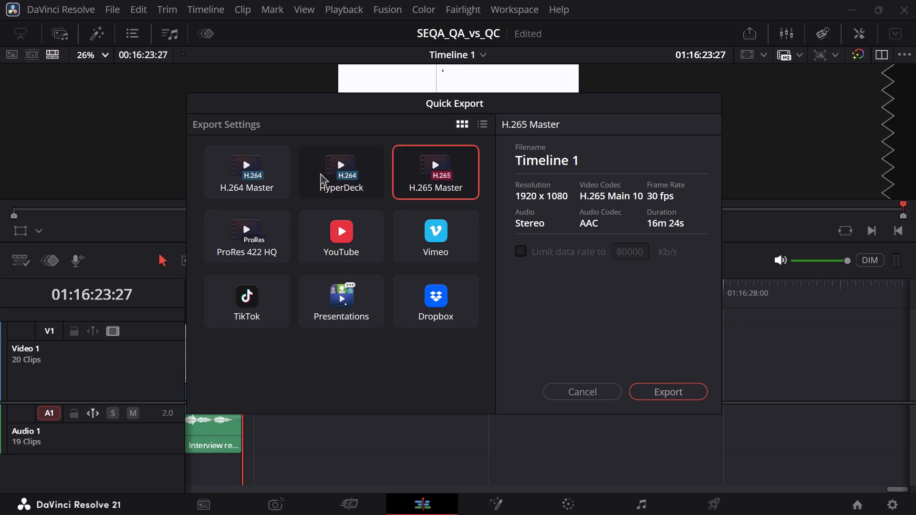
pyautogui.click(303, 173)
pyautogui.click(428, 171)
pyautogui.click(522, 250)
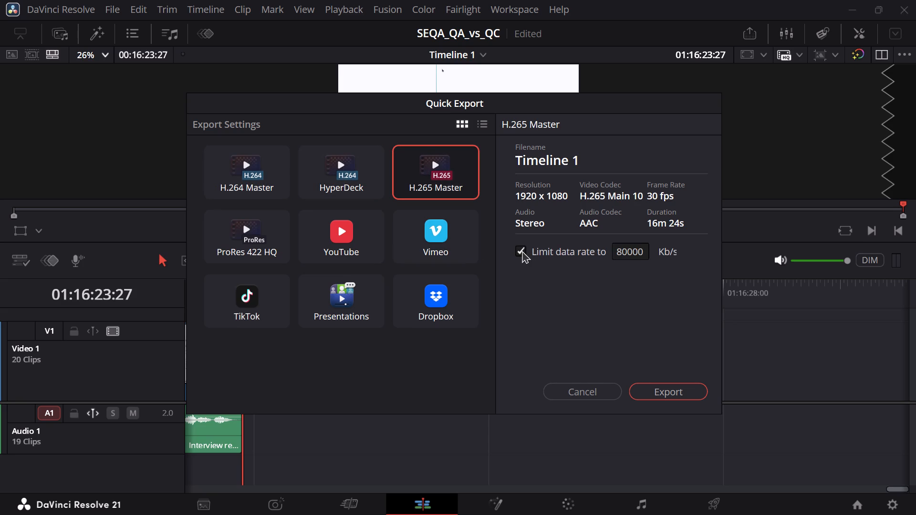
pyautogui.click(522, 250)
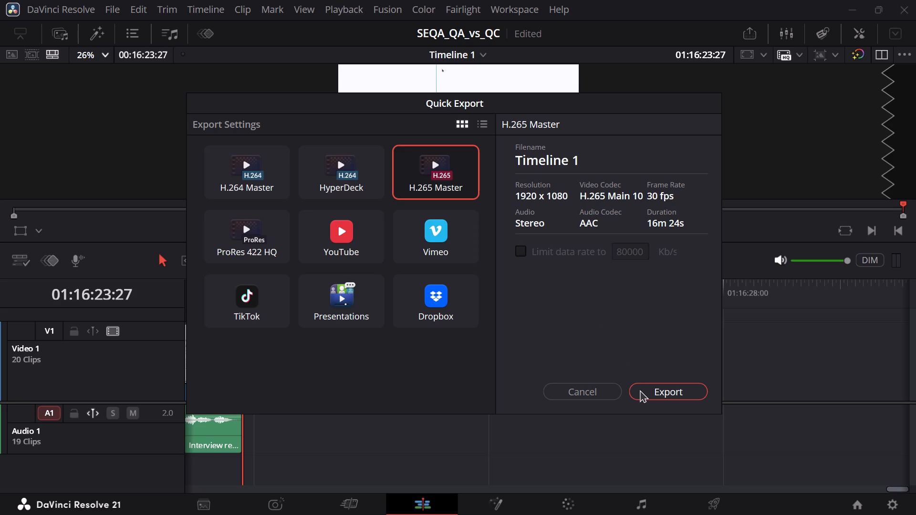
# Start the export to Downloads, taking QA_vs_QC_Presentation.pdf as the base file name and declining to replace the existing file.
pyautogui.click(640, 390)
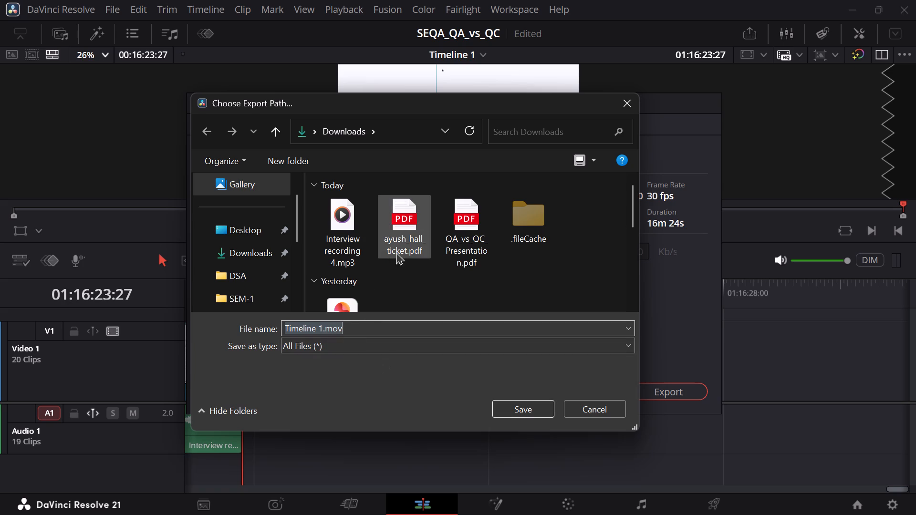
pyautogui.click(488, 247)
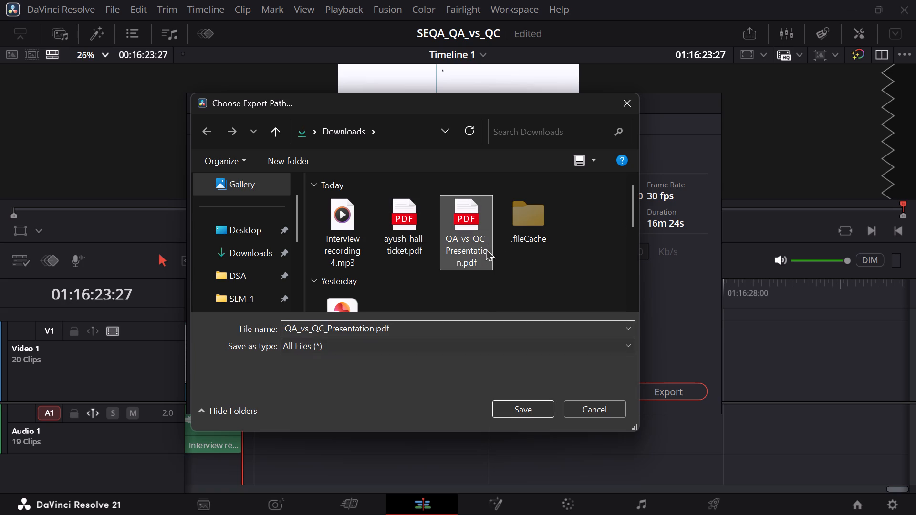
pyautogui.click(529, 404)
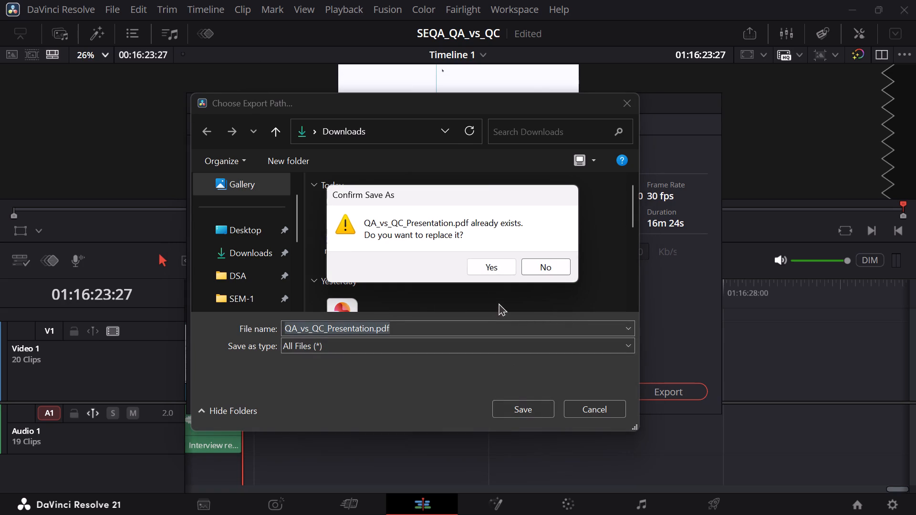
pyautogui.click(547, 268)
# Add _Video after QA_vs_QC_Presentation in the export file name, replacing the dot before the pdf ending.
pyautogui.click(473, 340)
pyautogui.click(457, 327)
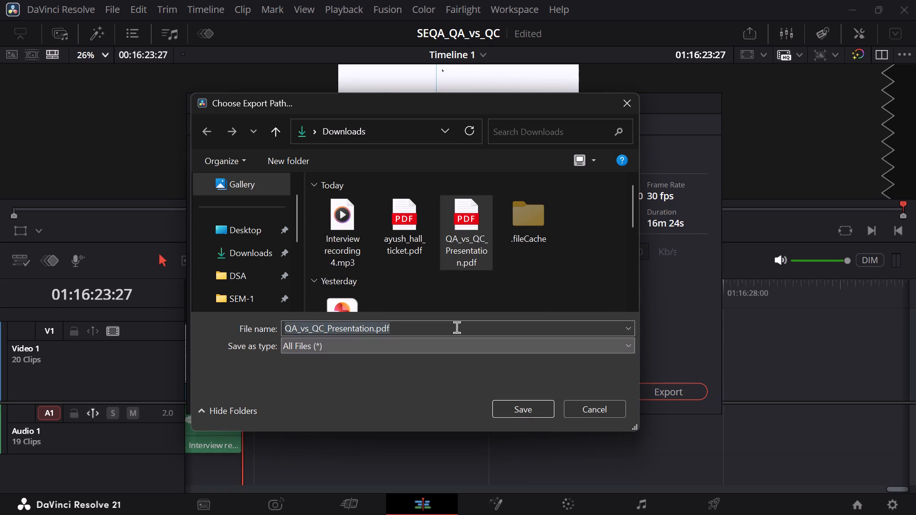
pyautogui.click(383, 328)
pyautogui.moveTo(378, 328); pyautogui.dragTo(374, 327)
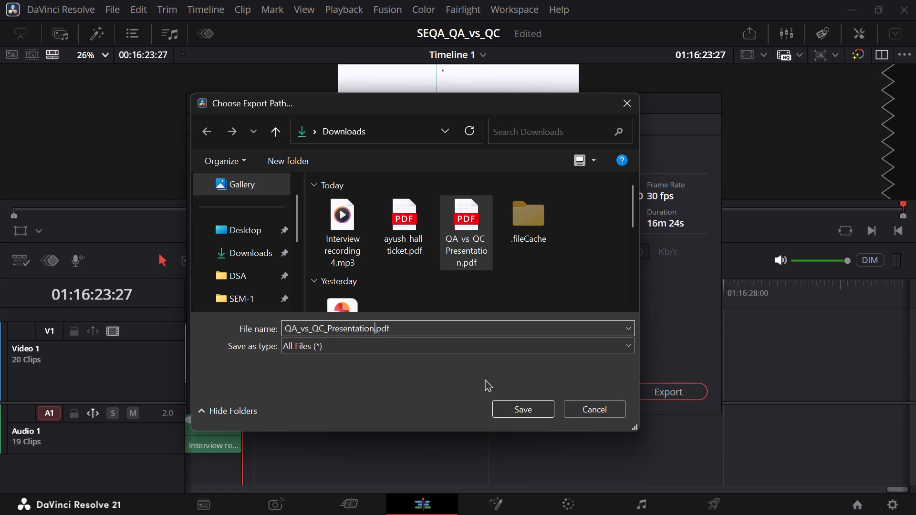
pyautogui.hotkey('shift', '_')
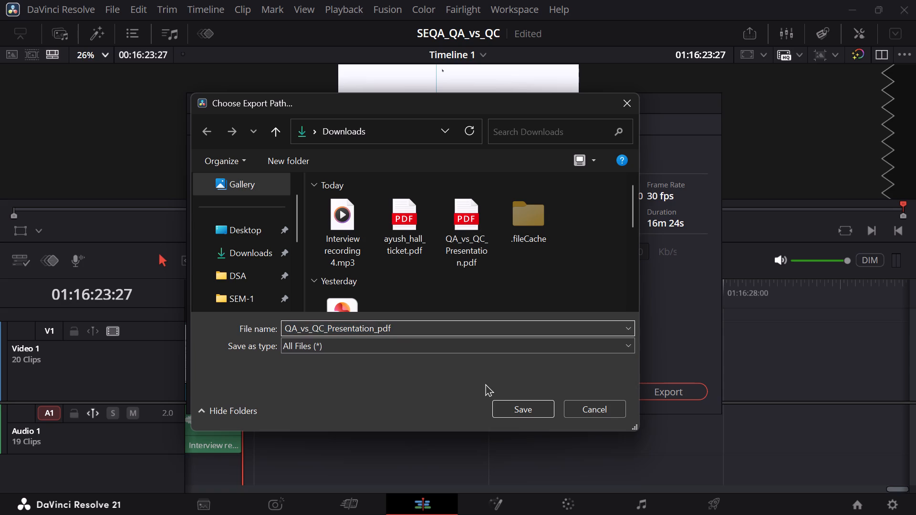
pyautogui.write('Ci')
pyautogui.press('BackSpace')
pyautogui.press('BackSpace')
pyautogui.press('d')
pyautogui.press('BackSpace')
pyautogui.hotkey('shift', 'v')
pyautogui.press('i')
pyautogui.press('d')
pyautogui.write('eo')
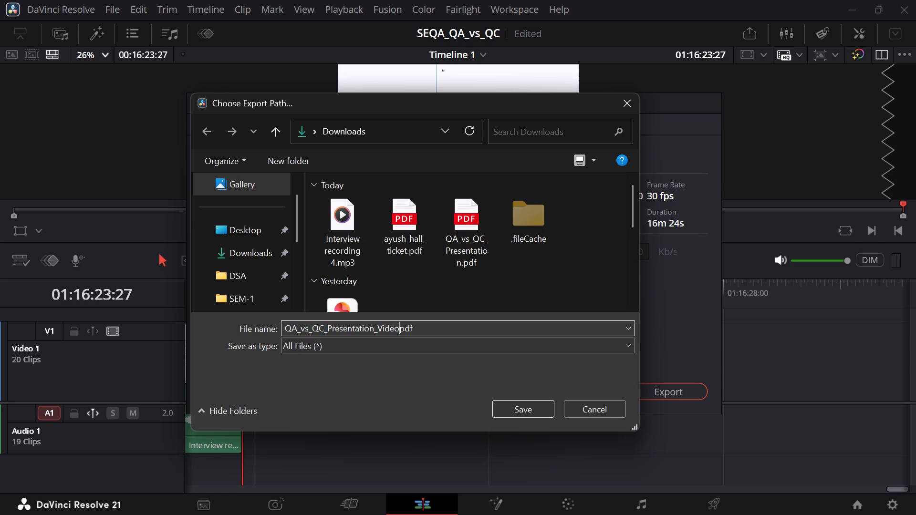
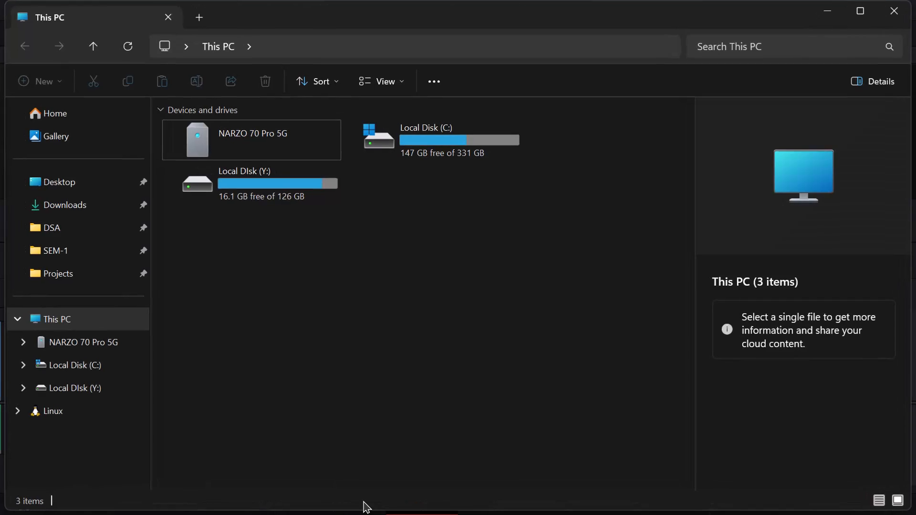
# Rename the exported video in Downloads as QA_vs_QC_Presentation_Video.mov, removing the stray pdf from its name.
pyautogui.click(86, 213)
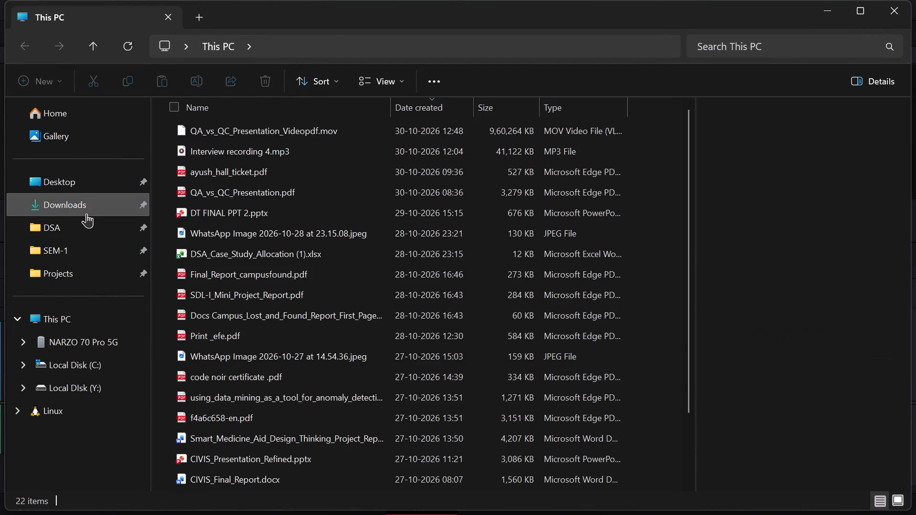
pyautogui.click(293, 129)
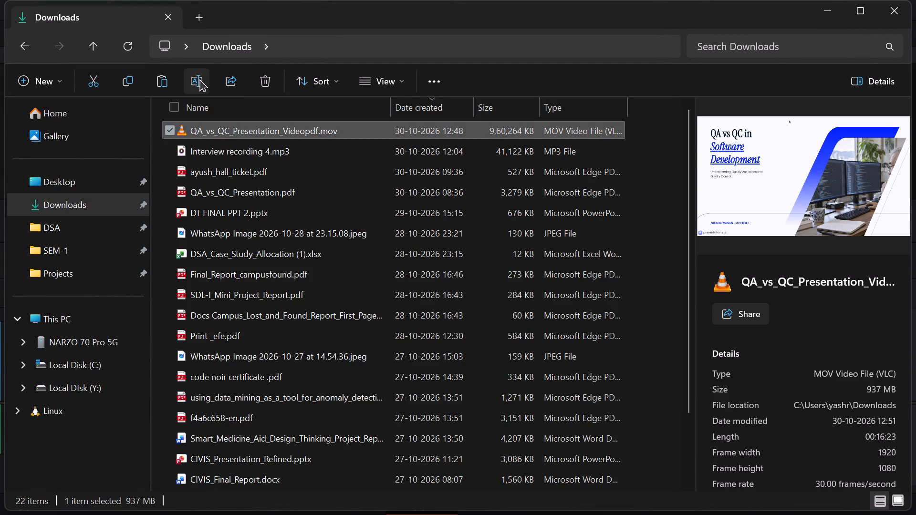
pyautogui.click(199, 79)
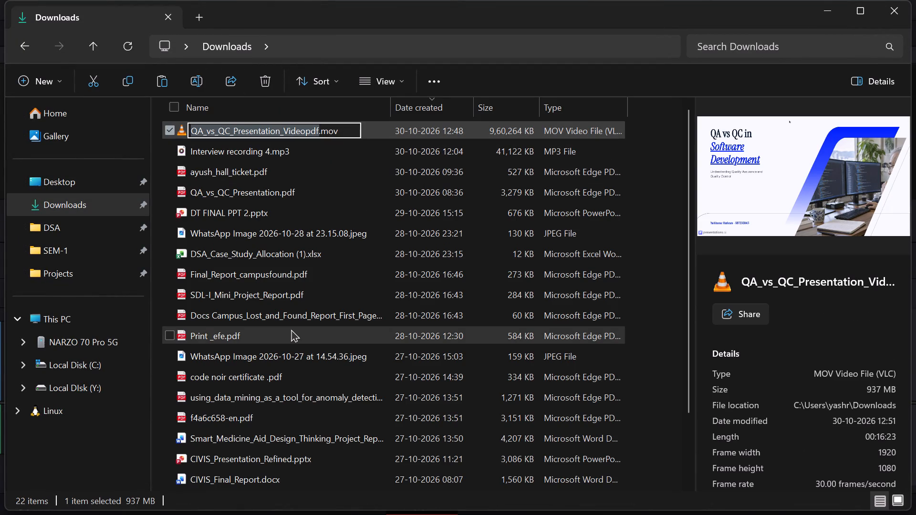
pyautogui.press('Right')
pyautogui.press('BackSpace')
pyautogui.press('BackSpace')
pyautogui.press('BackSpace')
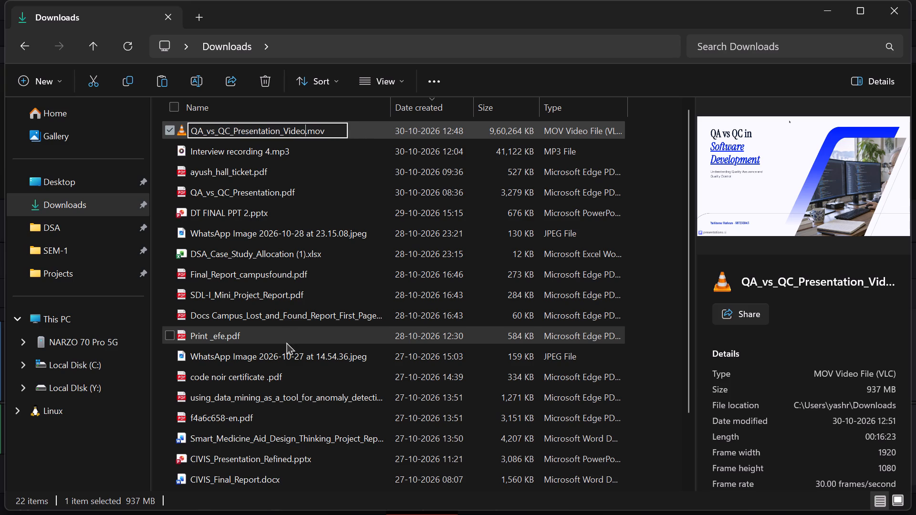
pyautogui.press('Return')
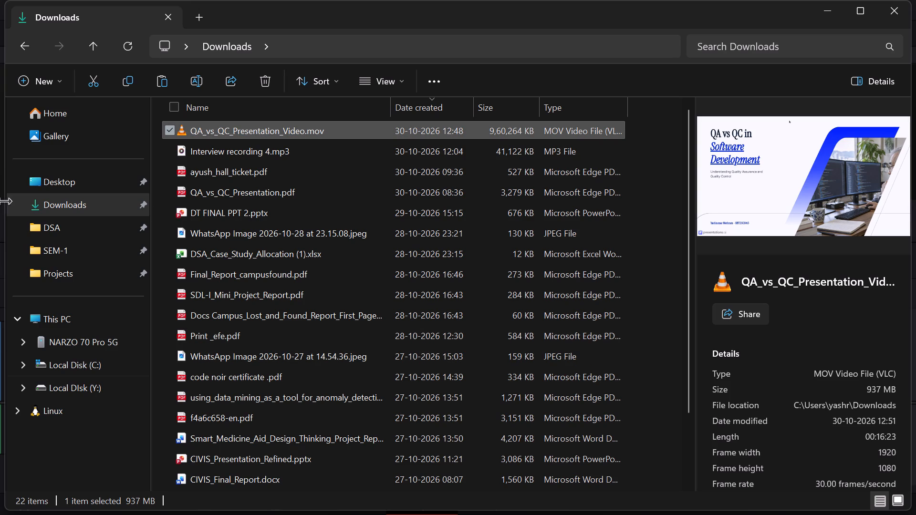
# Copy QA_vs_QC_Presentation_Video.mov from Downloads into the Internal shared storage of the NARZO 70 Pro 5G phone.
pyautogui.click(135, 81)
pyautogui.click(111, 344)
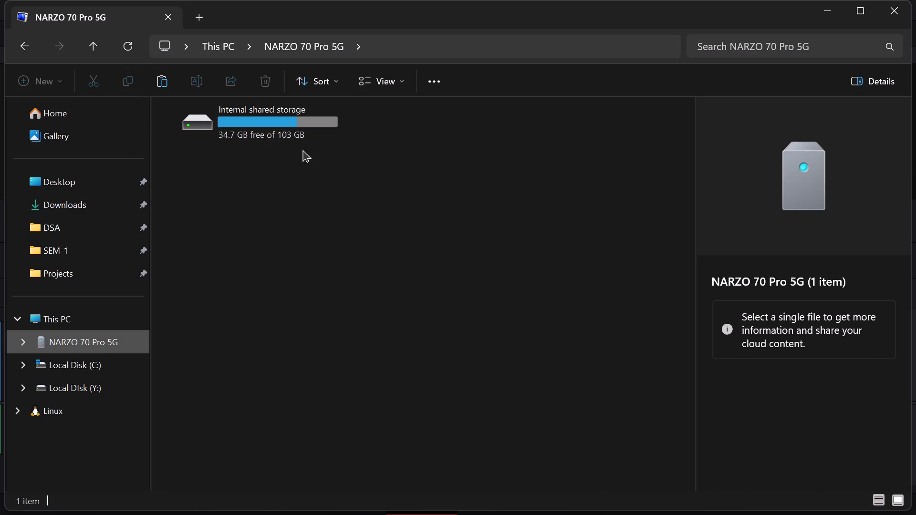
pyautogui.doubleClick(290, 133)
pyautogui.click(158, 79)
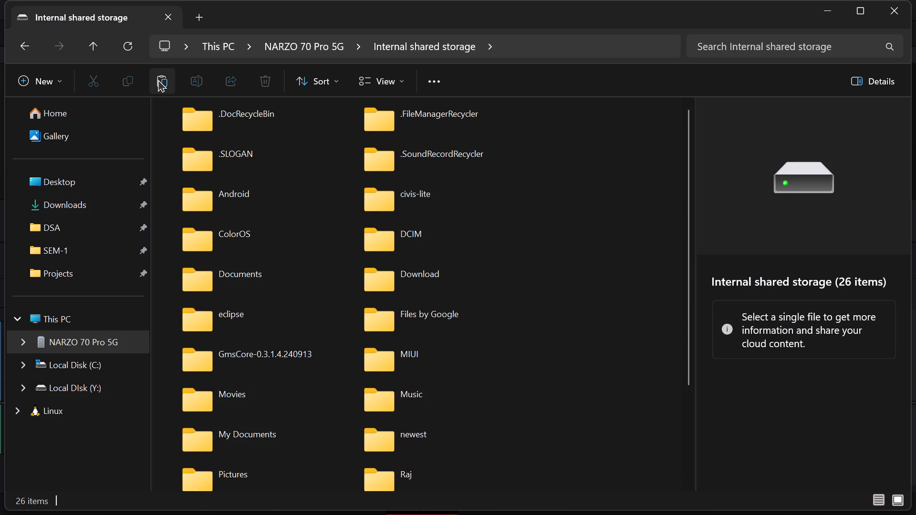